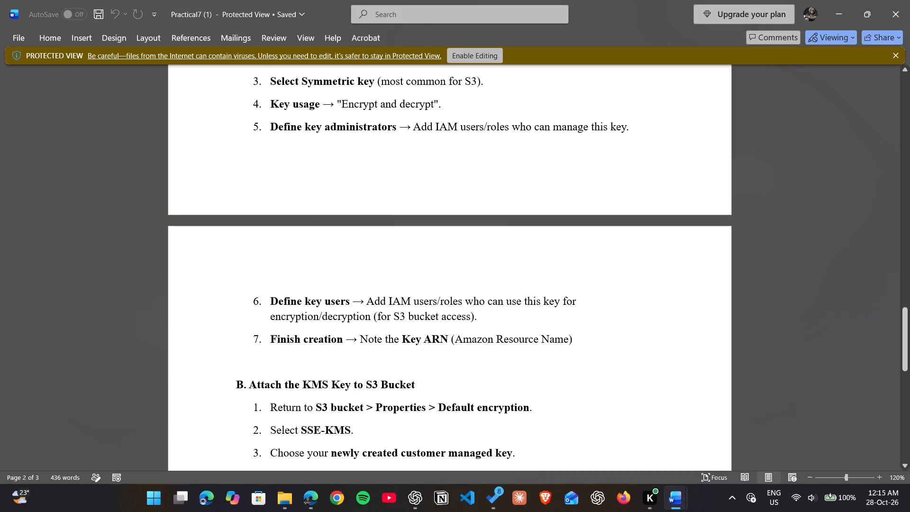
scroll(587, 334, up, 1)
scroll(587, 334, down, 1)
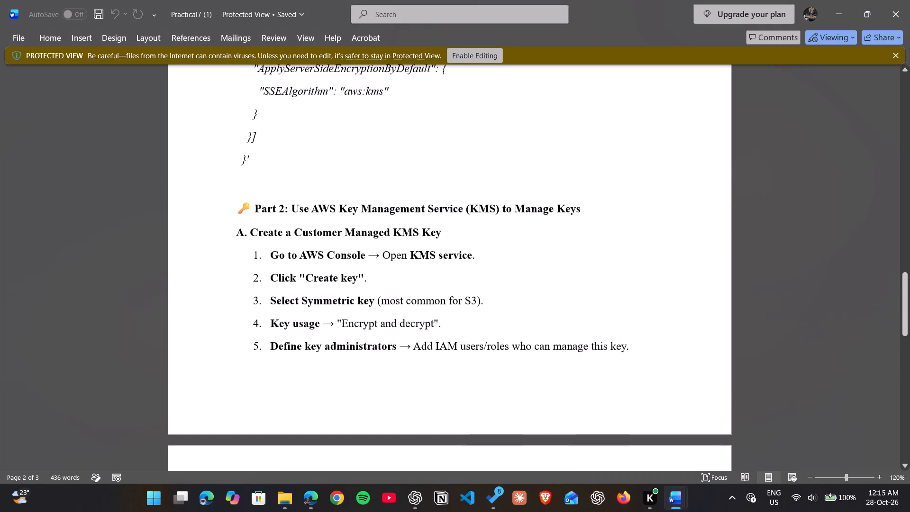
scroll(587, 334, down, 1)
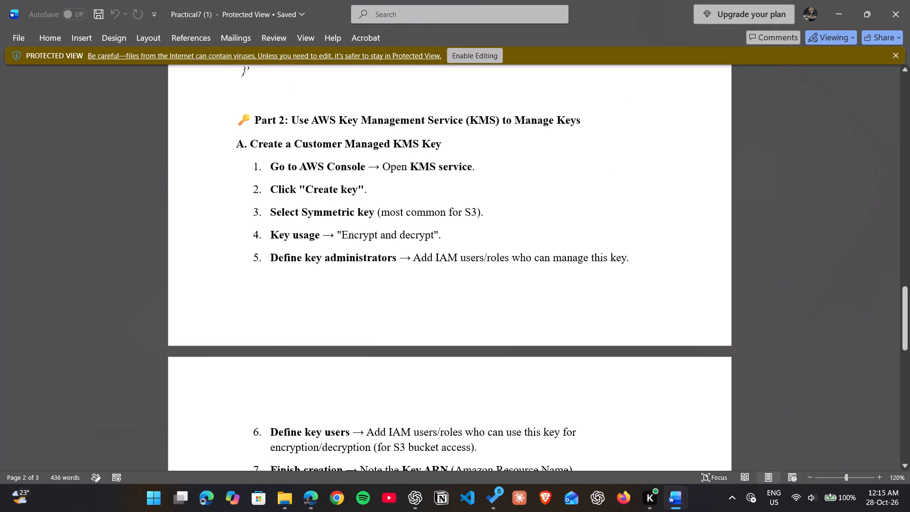
key(alt+Tab)
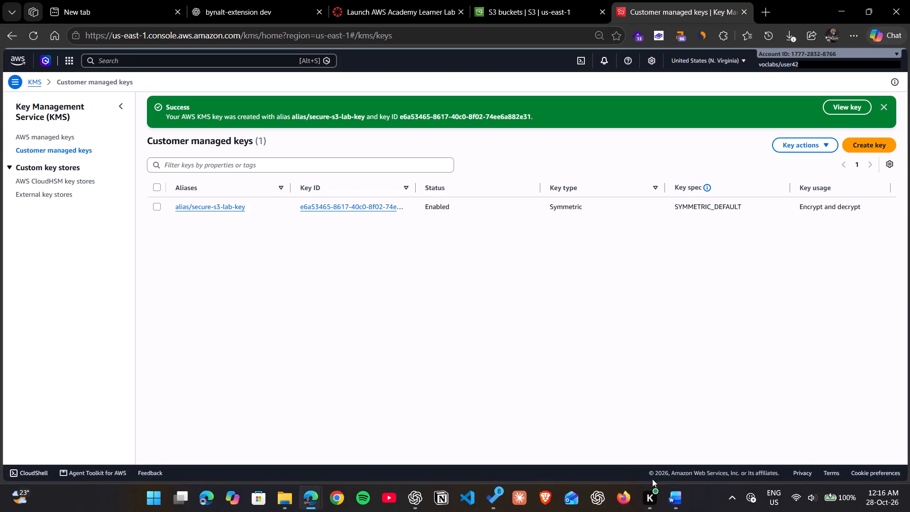
Add the line "Creating a KMS Key" at the end of Document1 in Word and paste the captured keys-list screenshot below it.
click(677, 502)
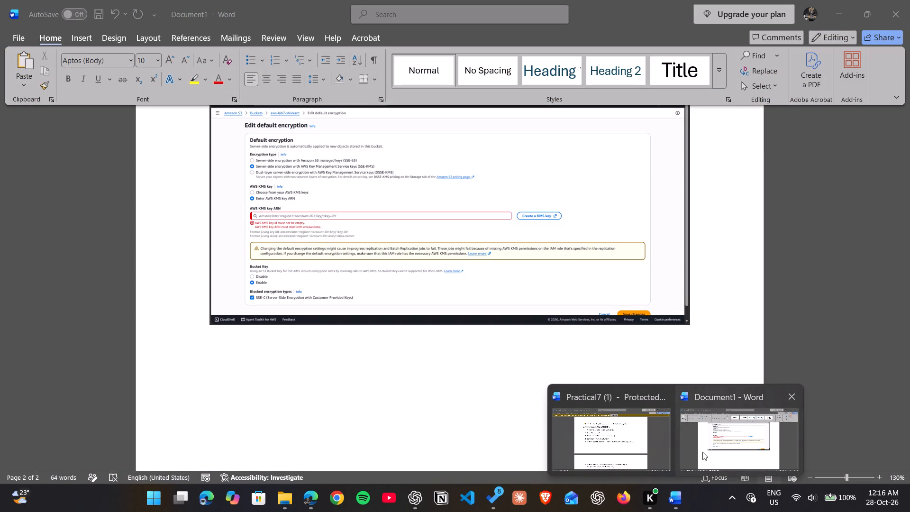
click(702, 452)
text(Creating a KMS KE)
key(BackSpace)
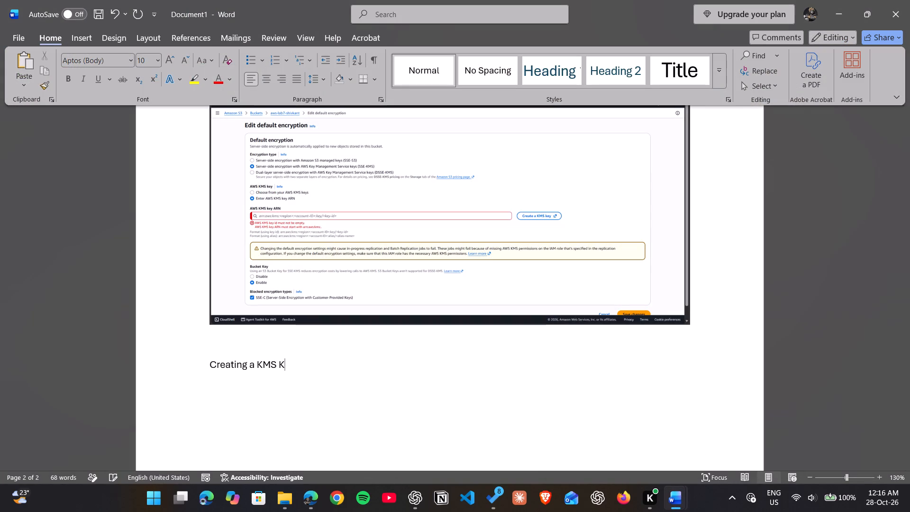
text(ey)
key(Return)
key(ctrl+v)
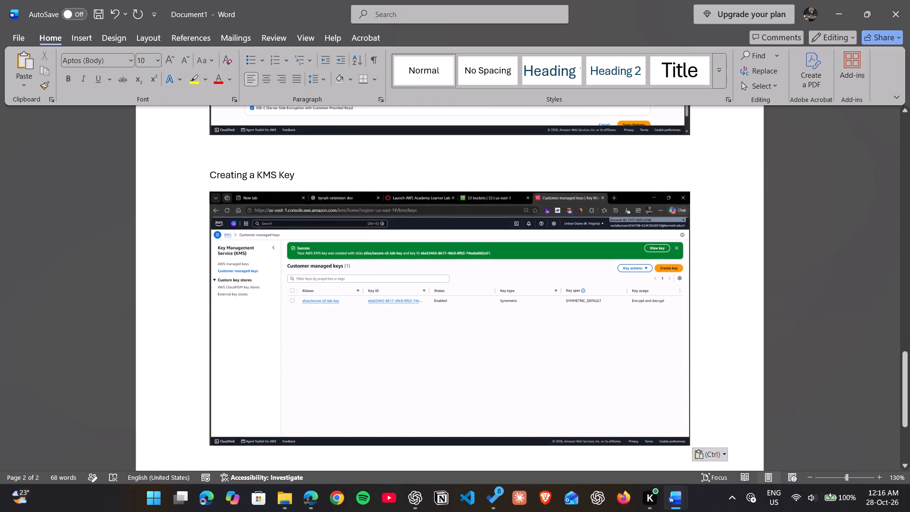
key(Return)
key(Return)
Check the Practical7 instructions for attaching the KMS key, then open the S3 bucket aws-lab7-shivkant in Edge.
key(alt+Tab)
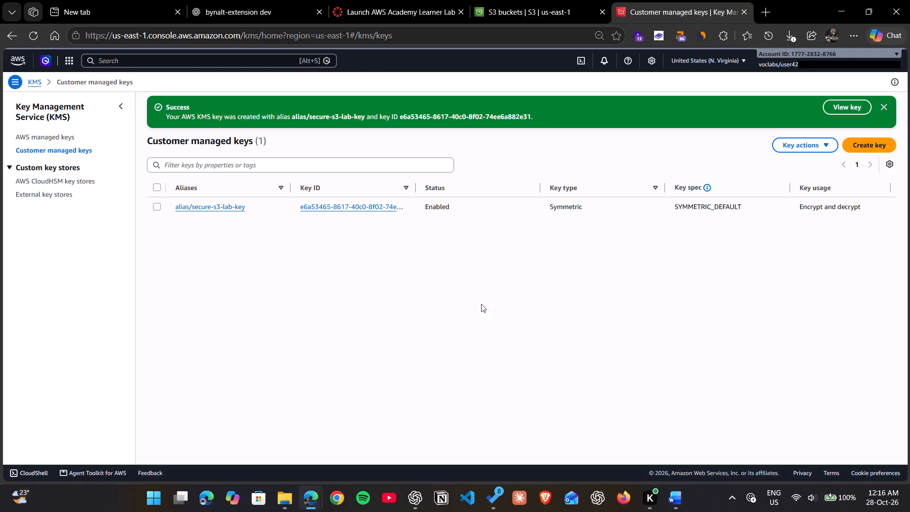
click(686, 489)
click(633, 467)
scroll(606, 320, down, 1)
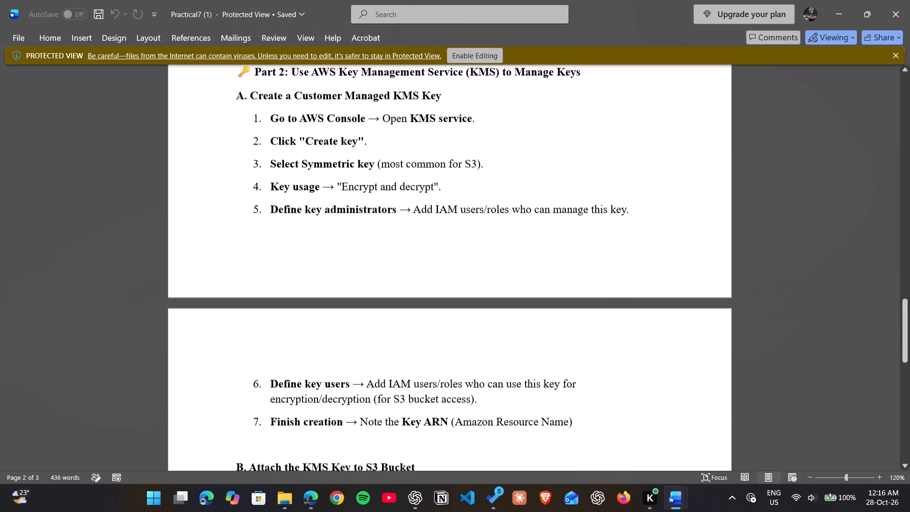
scroll(606, 320, down, 3)
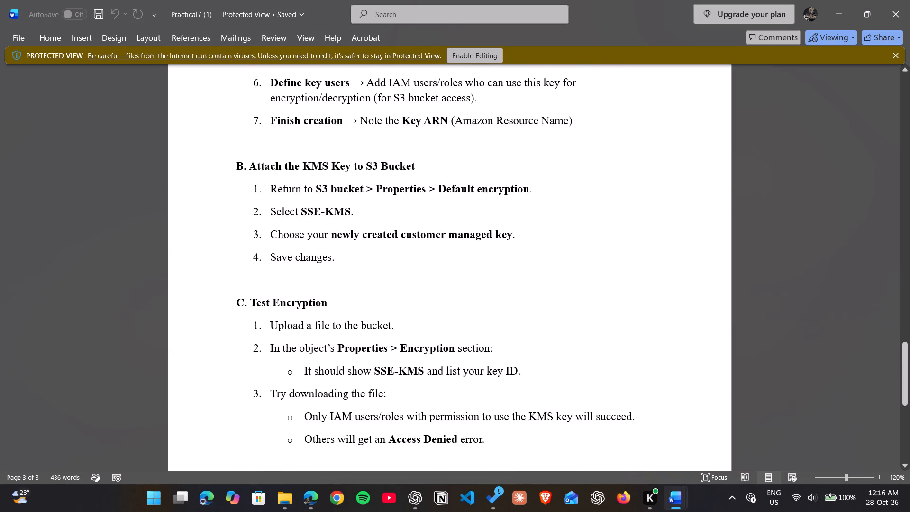
key(alt+Tab)
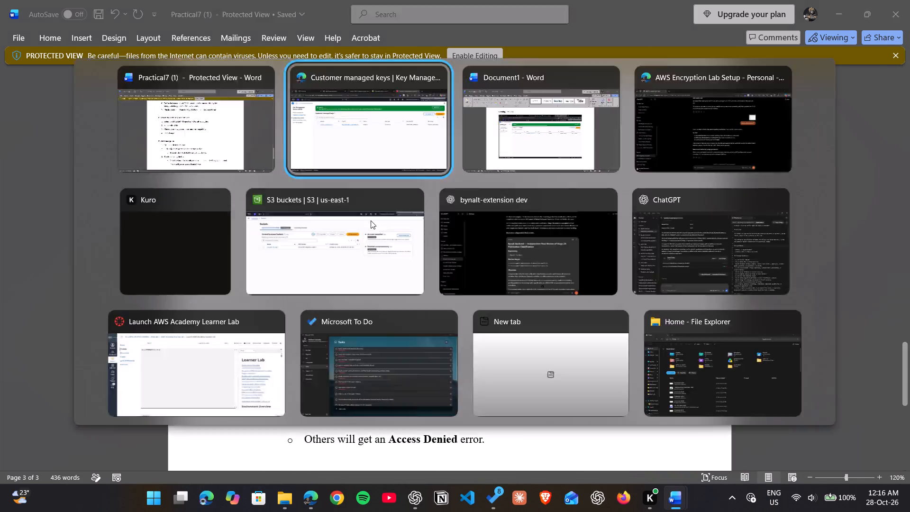
click(517, 1)
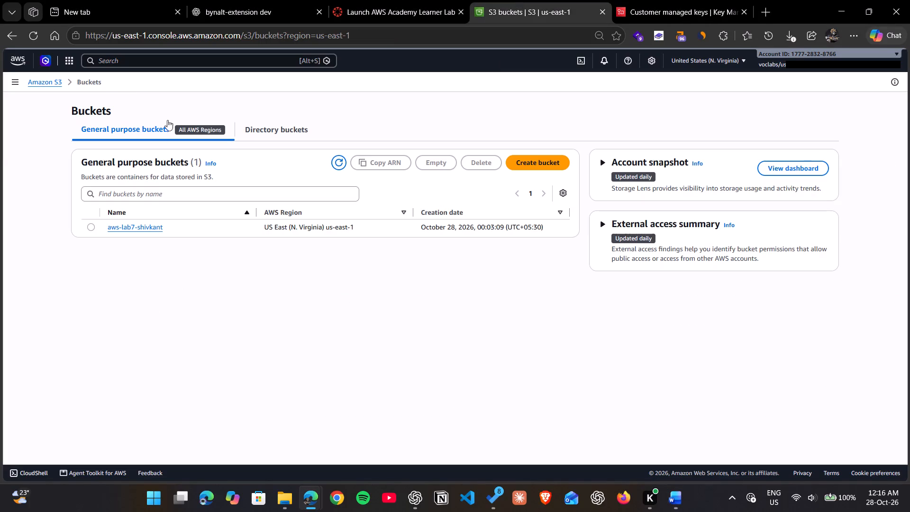
click(133, 226)
key(alt+Tab)
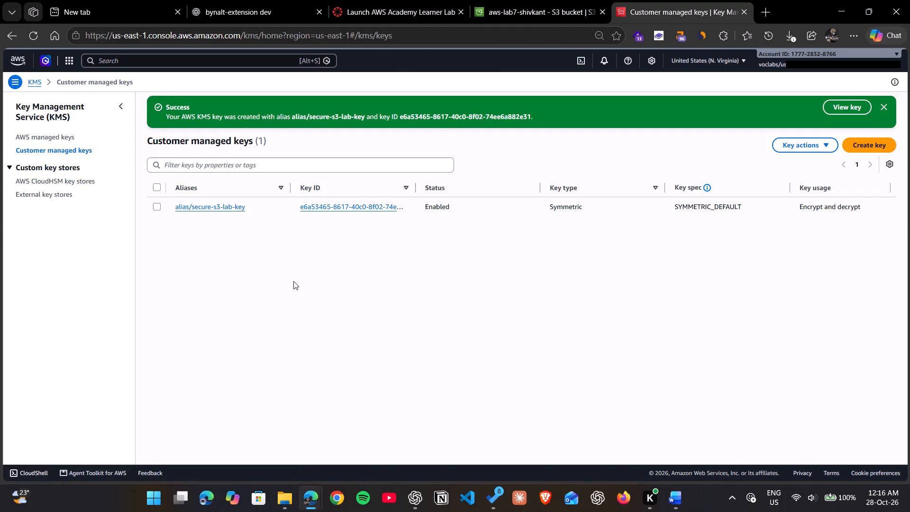
click(540, 0)
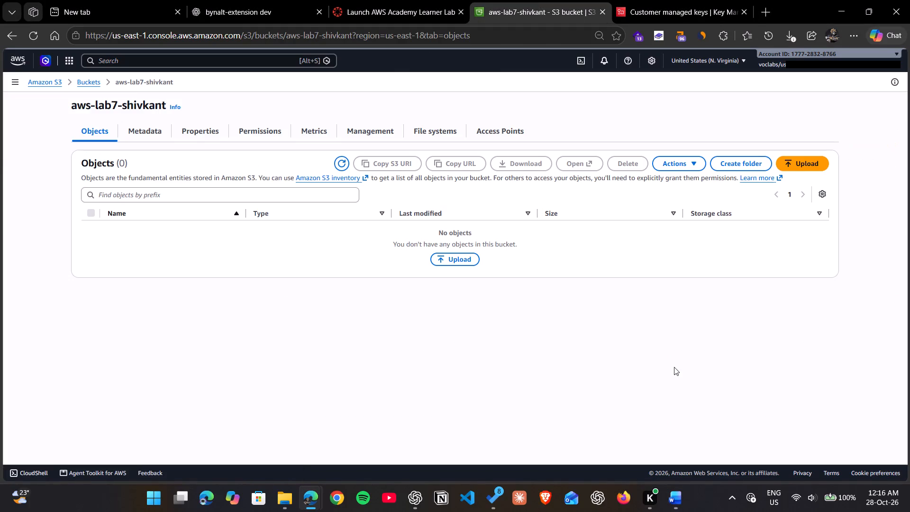
Recheck the Practical7 instructions, then edit the bucket's default encryption and select server-side encryption with AWS Key Management Service keys (SSE-KMS).
click(679, 490)
click(648, 443)
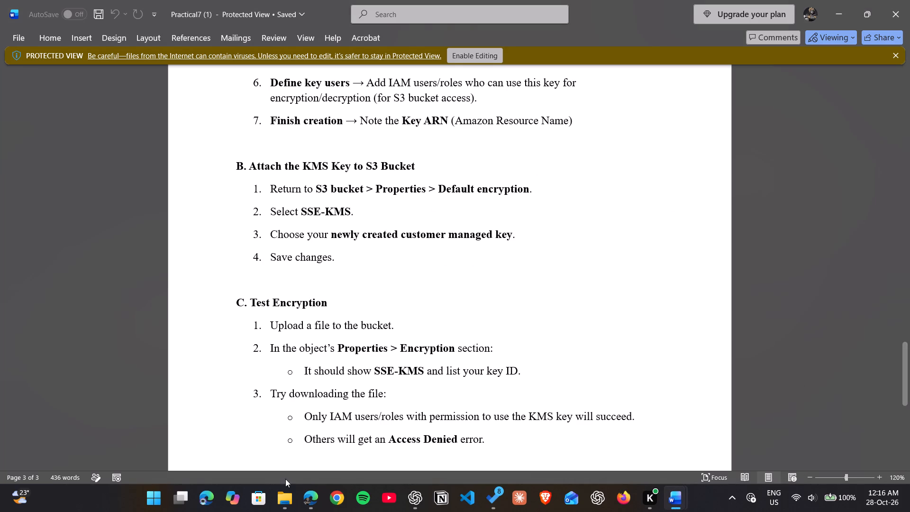
click(312, 500)
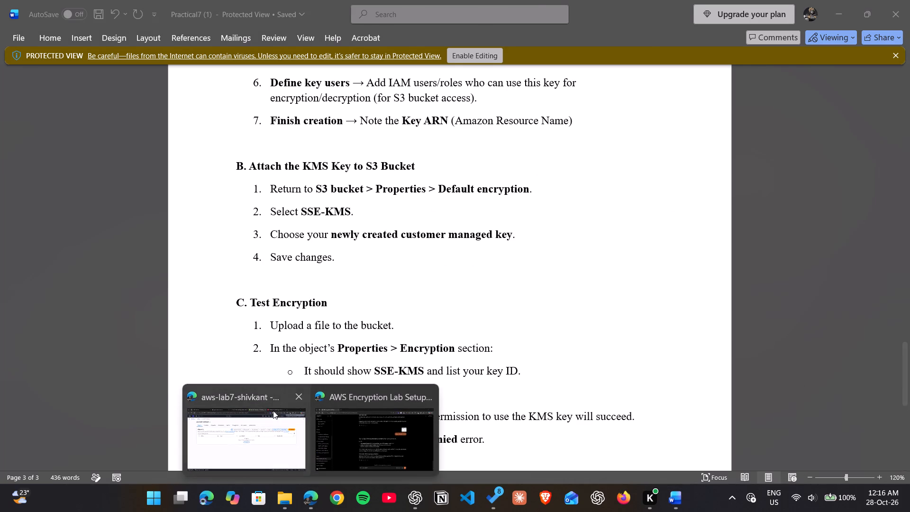
click(273, 411)
click(190, 128)
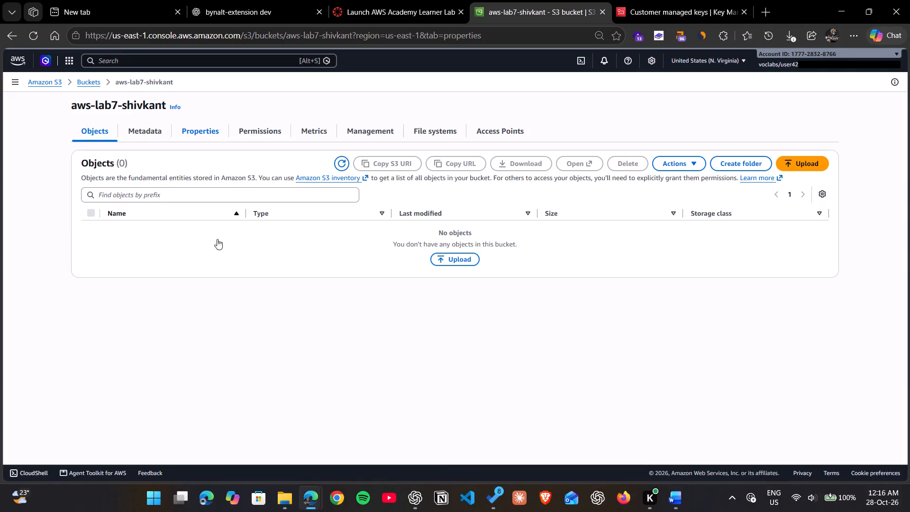
scroll(195, 303, down, 5)
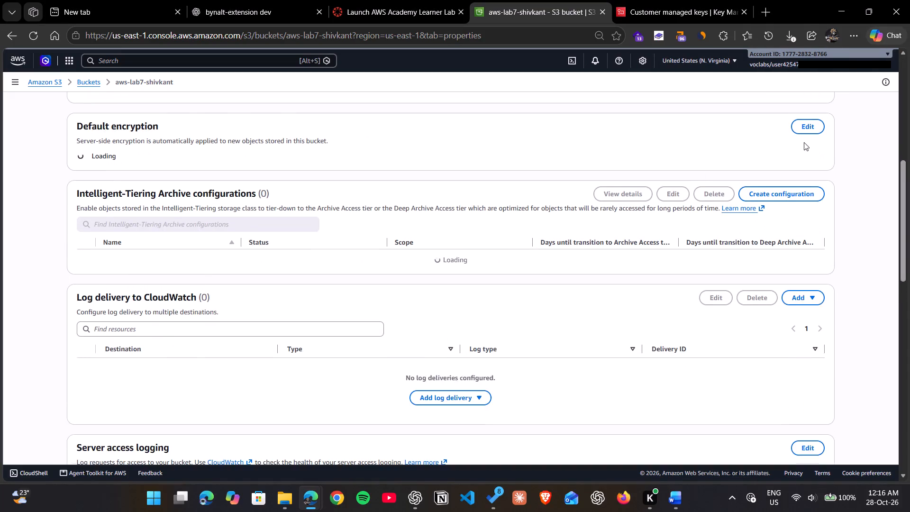
click(810, 132)
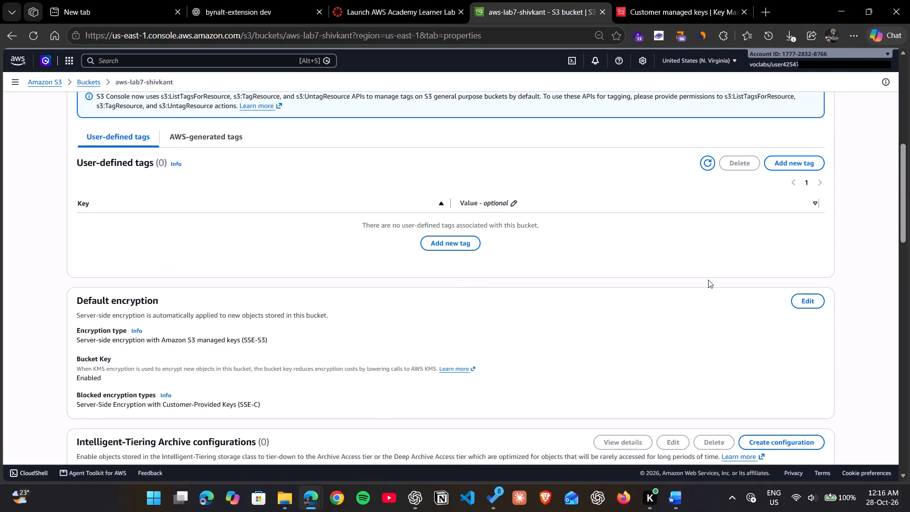
click(808, 304)
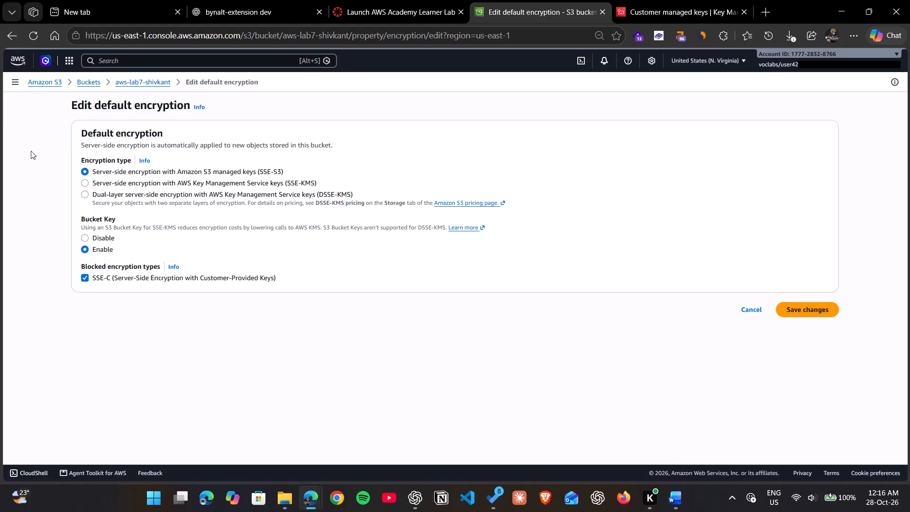
click(88, 182)
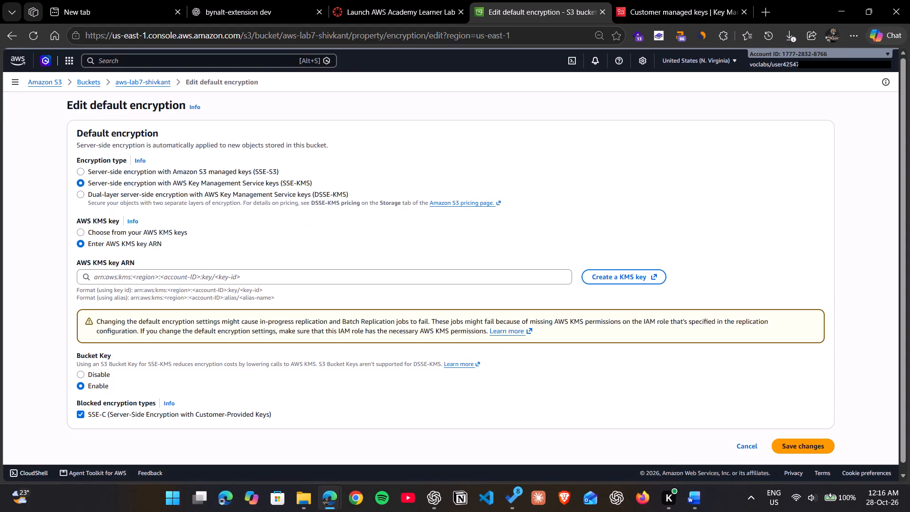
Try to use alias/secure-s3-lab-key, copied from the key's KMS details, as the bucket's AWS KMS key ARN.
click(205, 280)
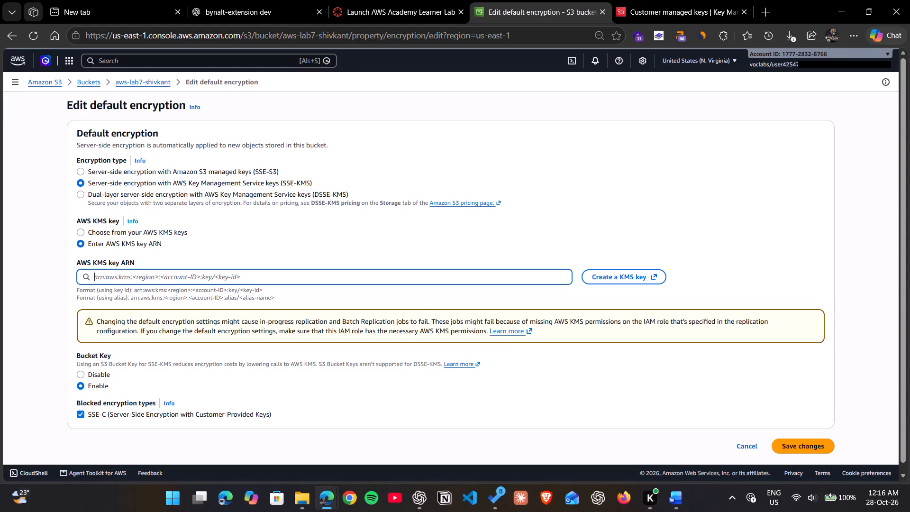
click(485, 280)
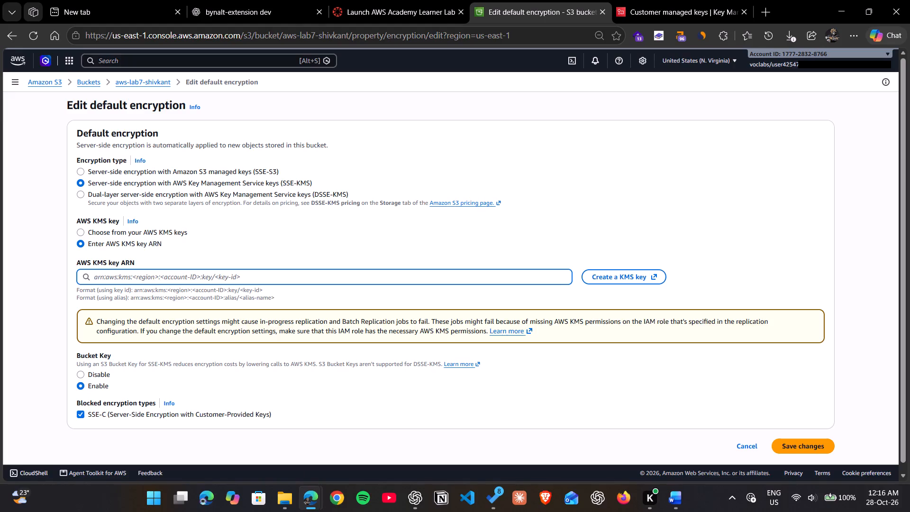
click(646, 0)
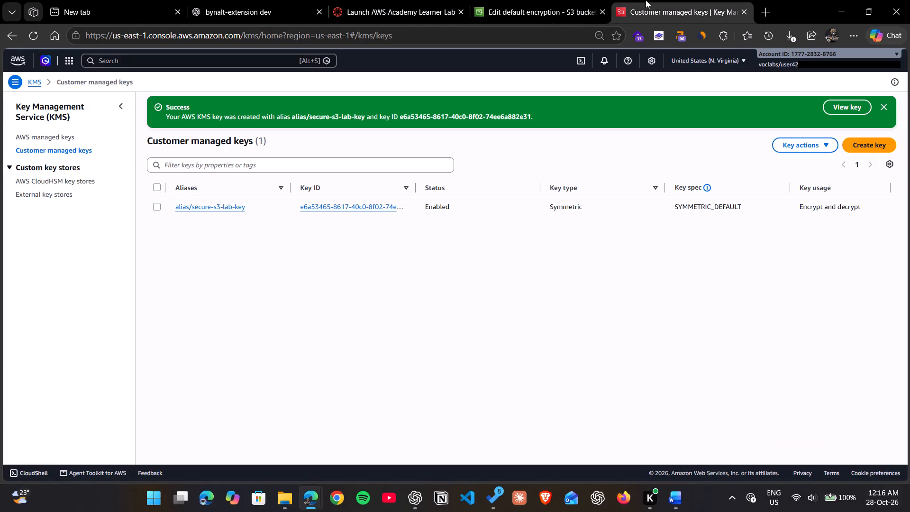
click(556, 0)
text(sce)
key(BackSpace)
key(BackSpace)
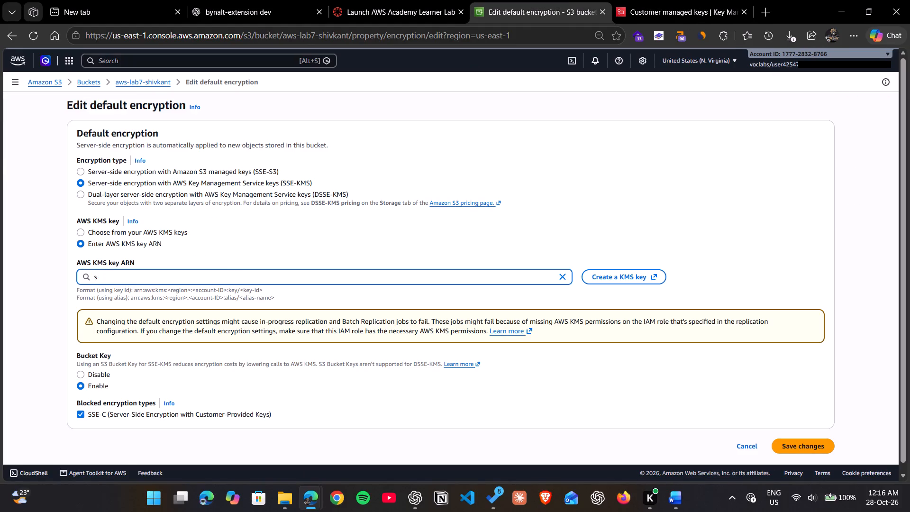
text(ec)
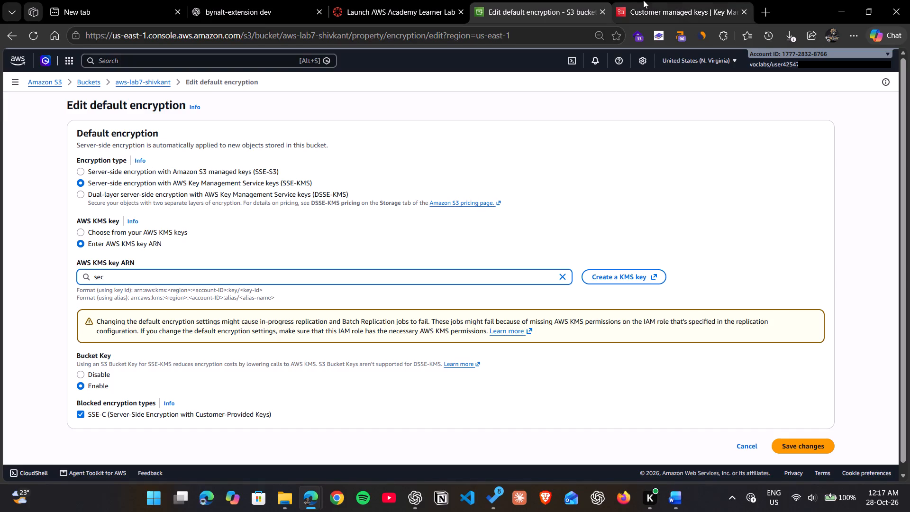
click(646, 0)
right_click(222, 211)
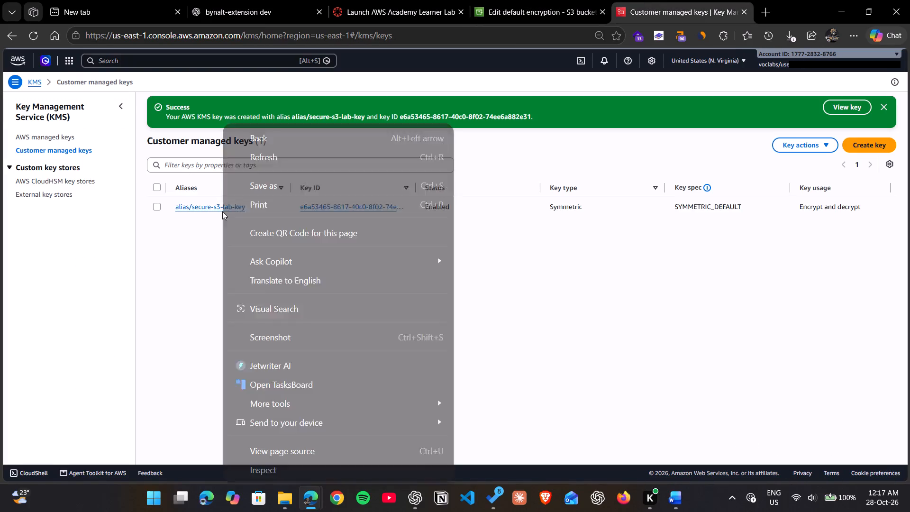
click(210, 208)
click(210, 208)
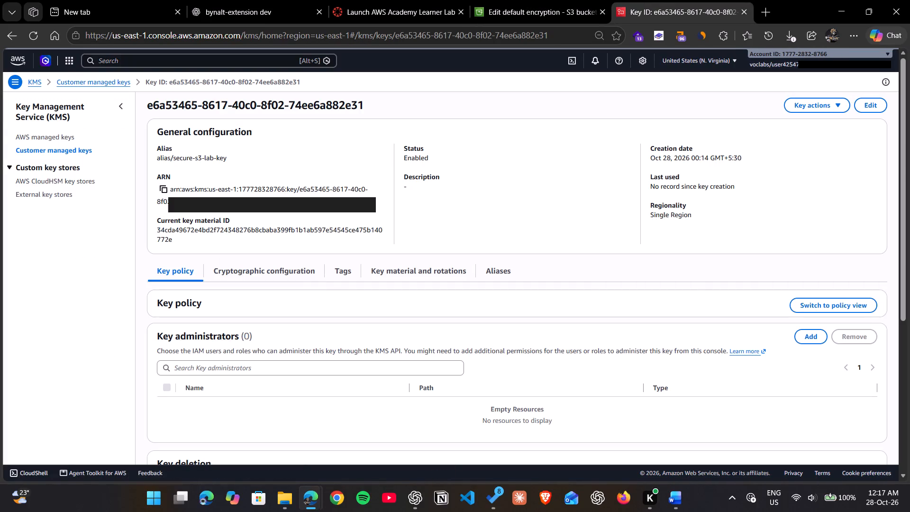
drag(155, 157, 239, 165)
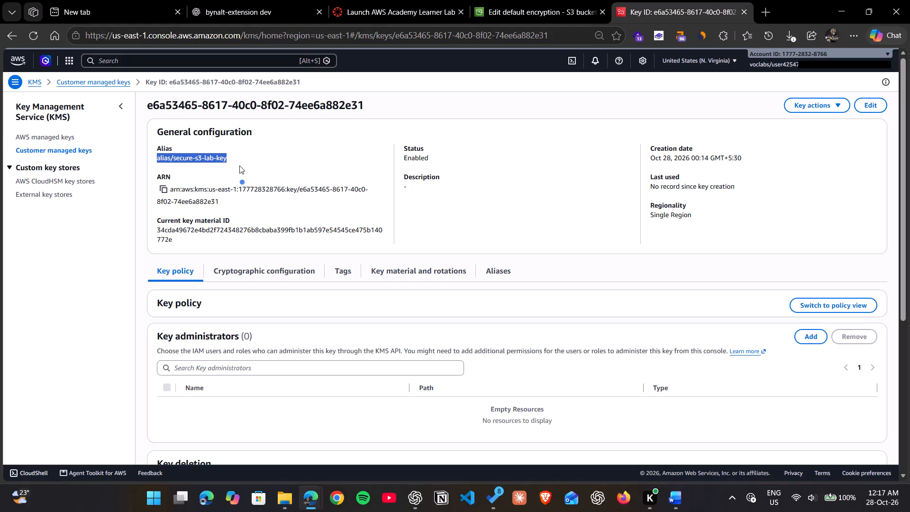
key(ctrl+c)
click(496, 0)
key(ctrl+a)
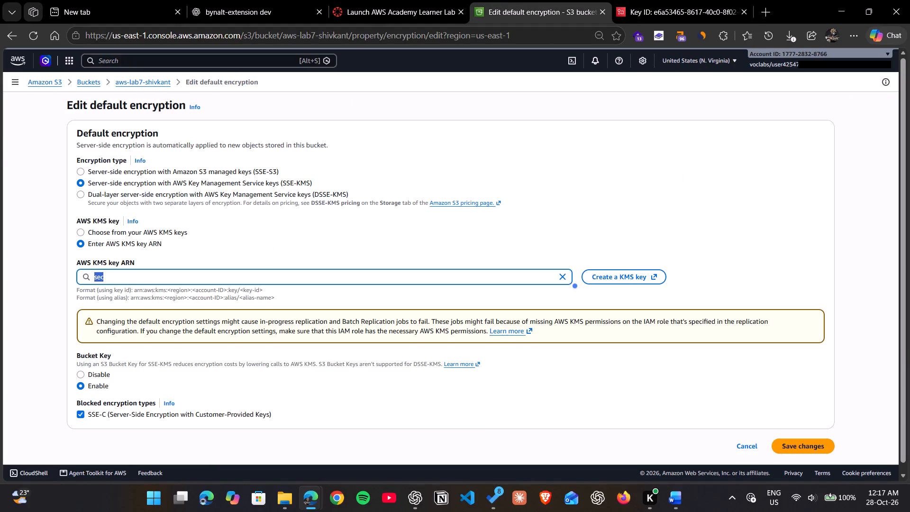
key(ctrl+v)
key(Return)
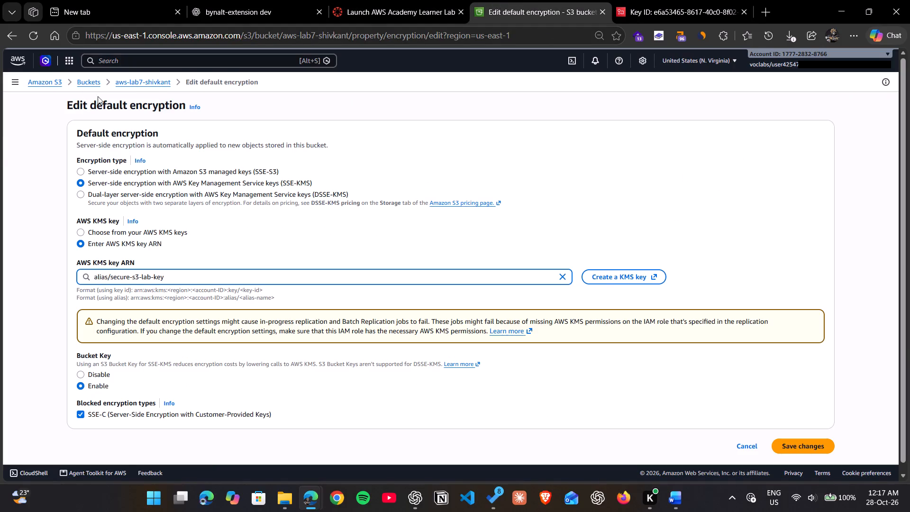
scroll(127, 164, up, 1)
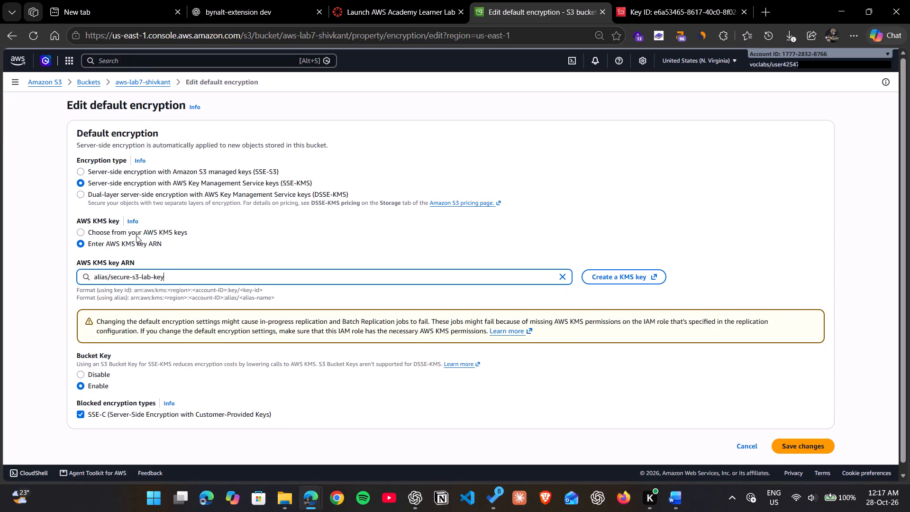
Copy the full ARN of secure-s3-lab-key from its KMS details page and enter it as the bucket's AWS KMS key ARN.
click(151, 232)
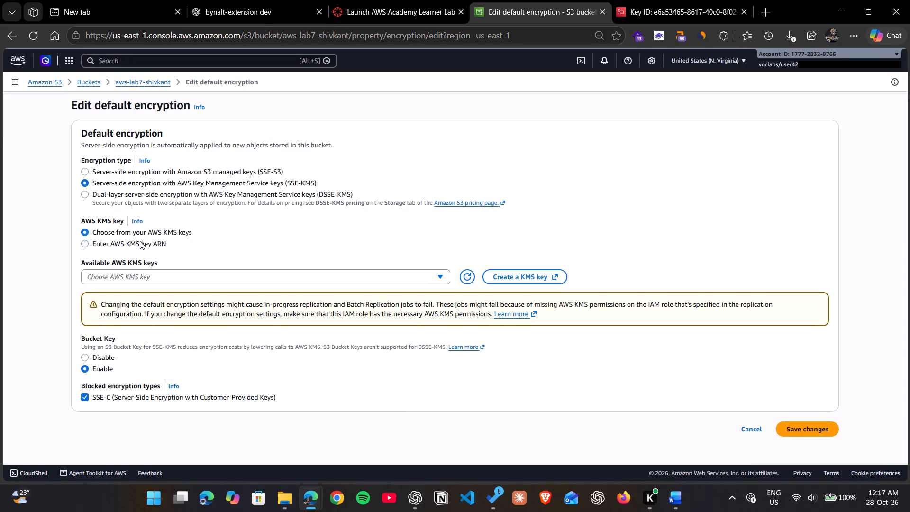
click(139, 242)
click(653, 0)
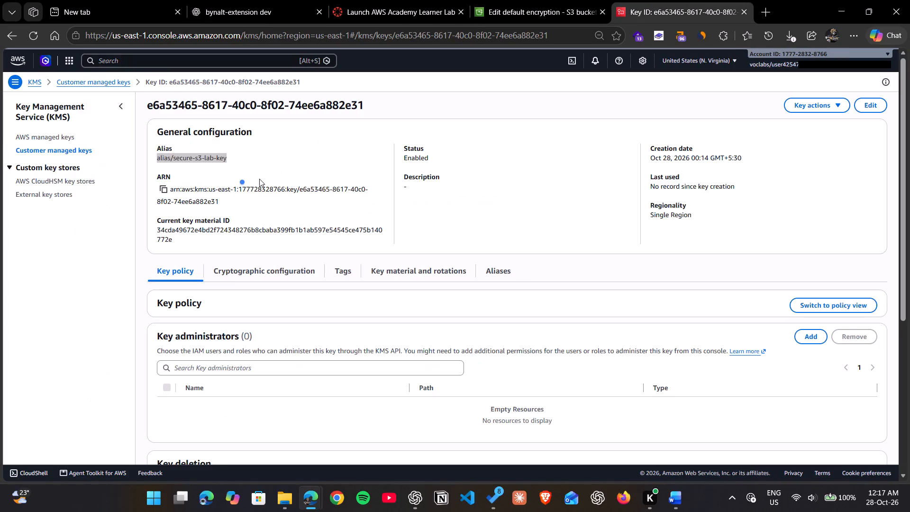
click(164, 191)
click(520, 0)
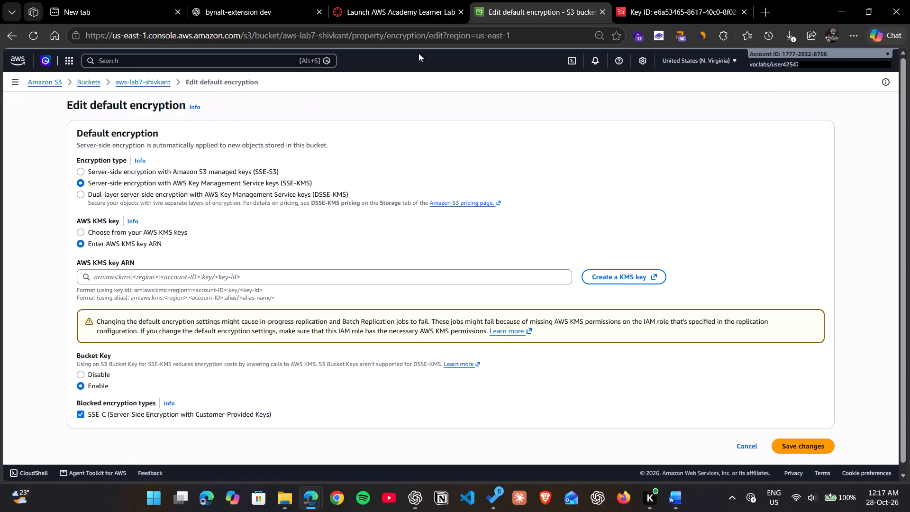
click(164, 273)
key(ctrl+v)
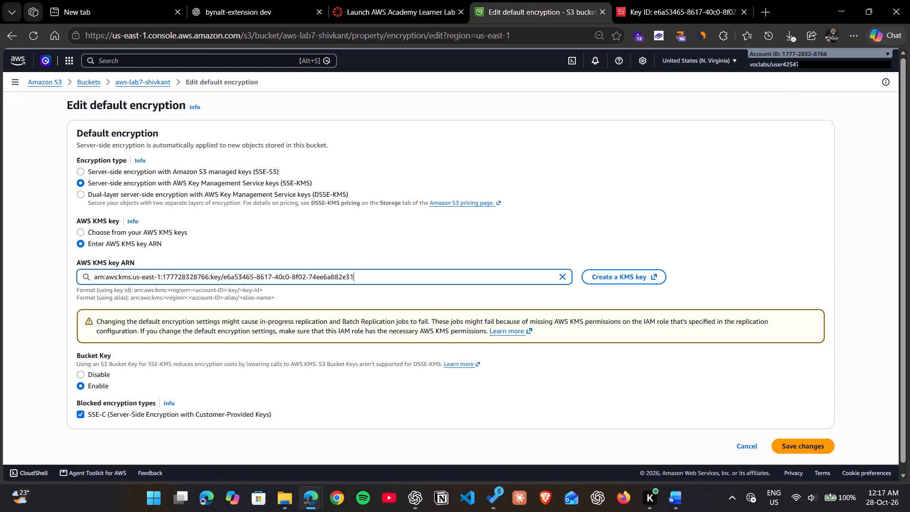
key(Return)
Switch the bucket's AWS KMS key setting to choosing from existing keys and select the one with alias secure-s3-lab-key.
click(84, 231)
click(146, 279)
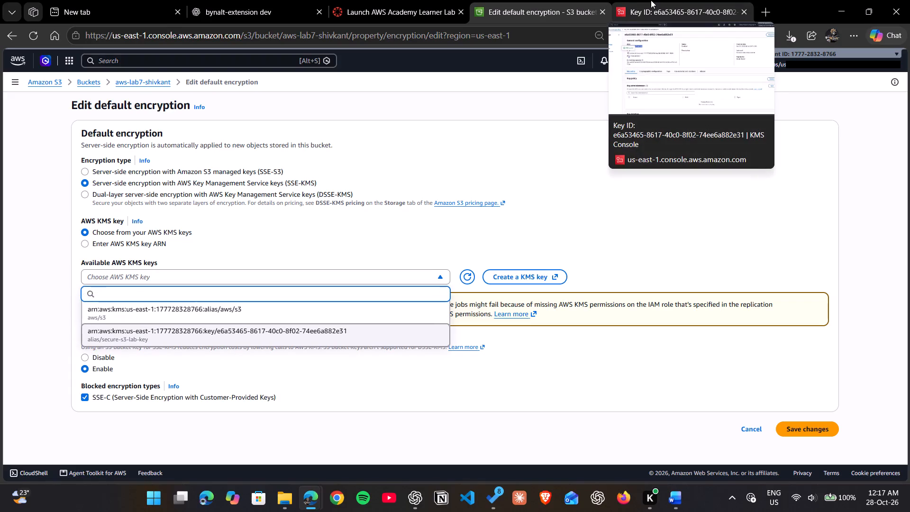
click(328, 340)
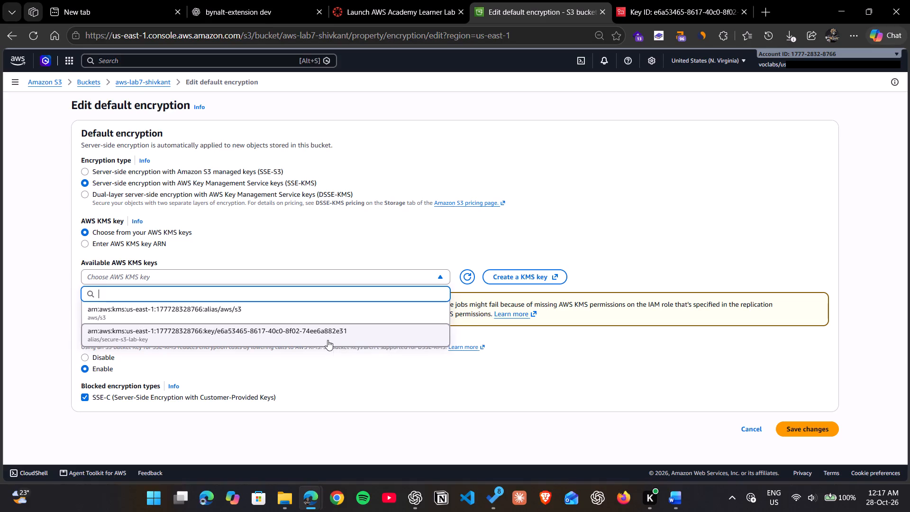
click(370, 245)
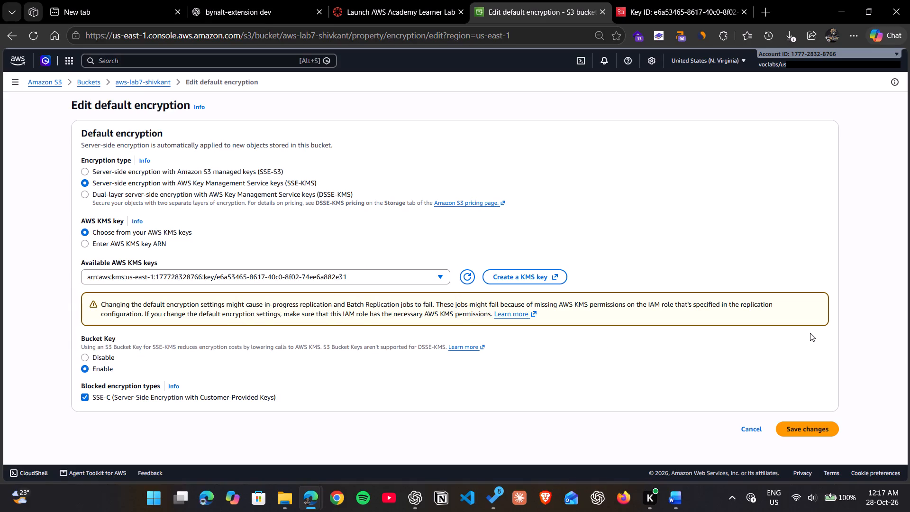
Capture the encryption settings screen, add the line "Attaching the KMS Key to S3 Bucket" at the end of Document1 in Word, and paste the capture below.
key(super+Print)
click(676, 506)
click(645, 440)
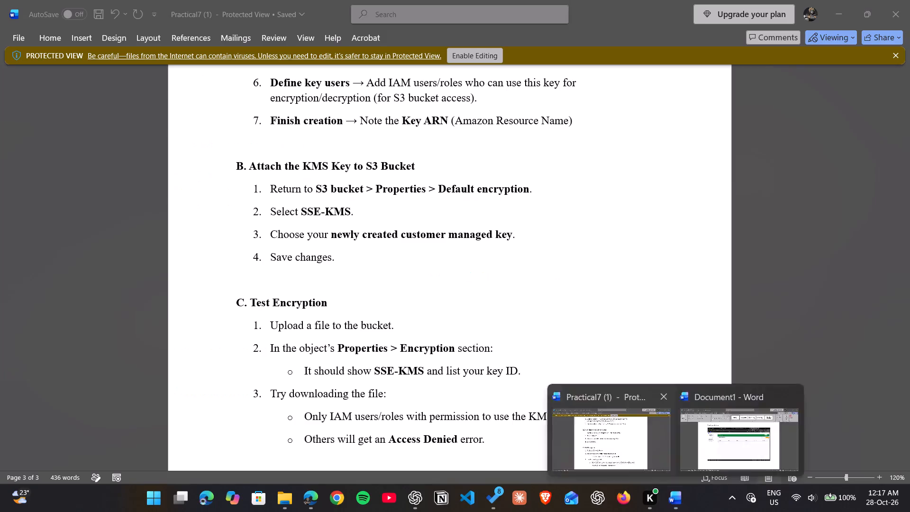
click(676, 492)
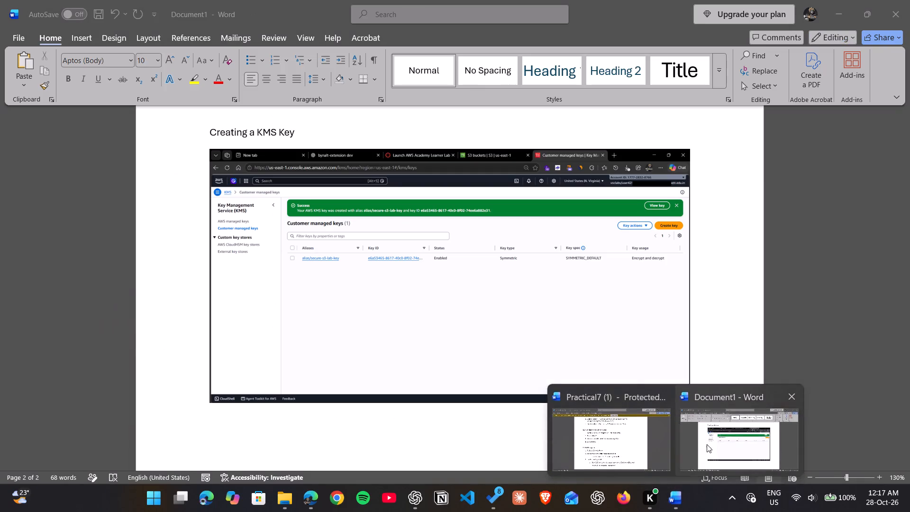
click(707, 444)
key(BackSpace)
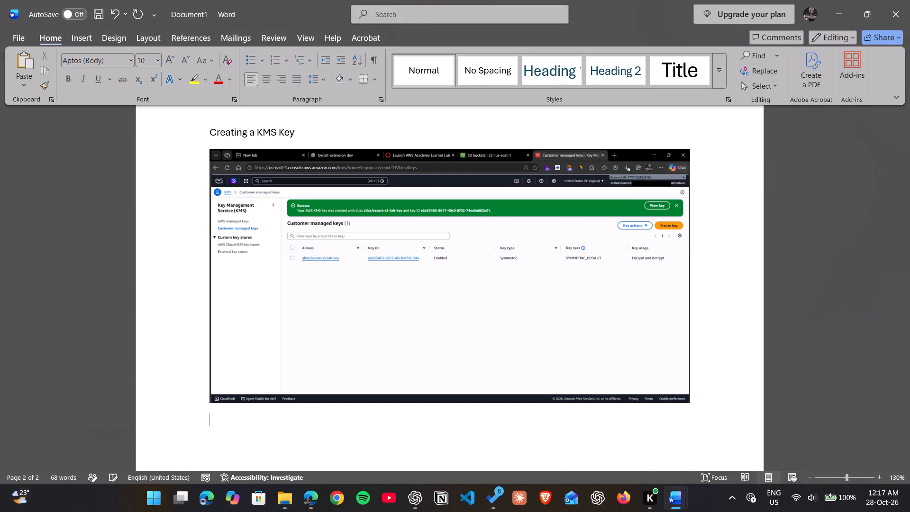
key(Return)
text(Attaching a)
key(BackSpace)
text(the KMS Key to S3 Bucket)
key(Return)
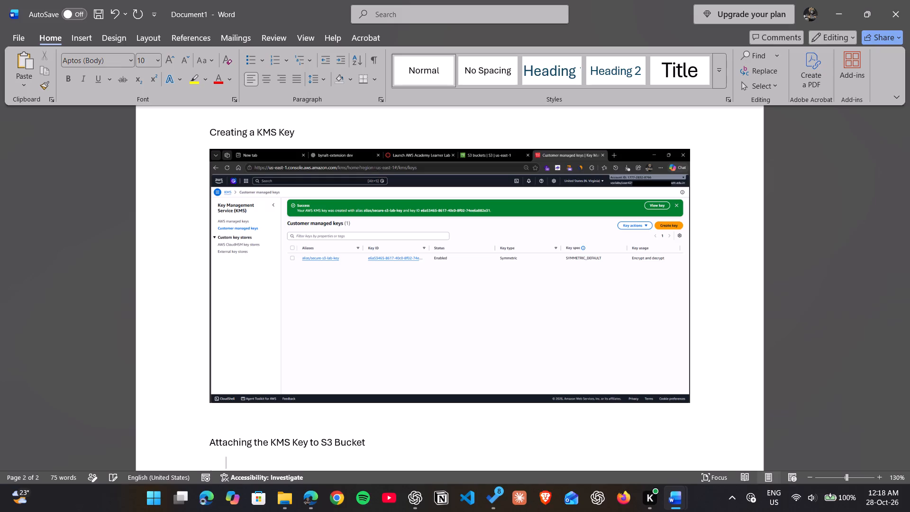
key(ctrl+v)
key(alt+Tab)
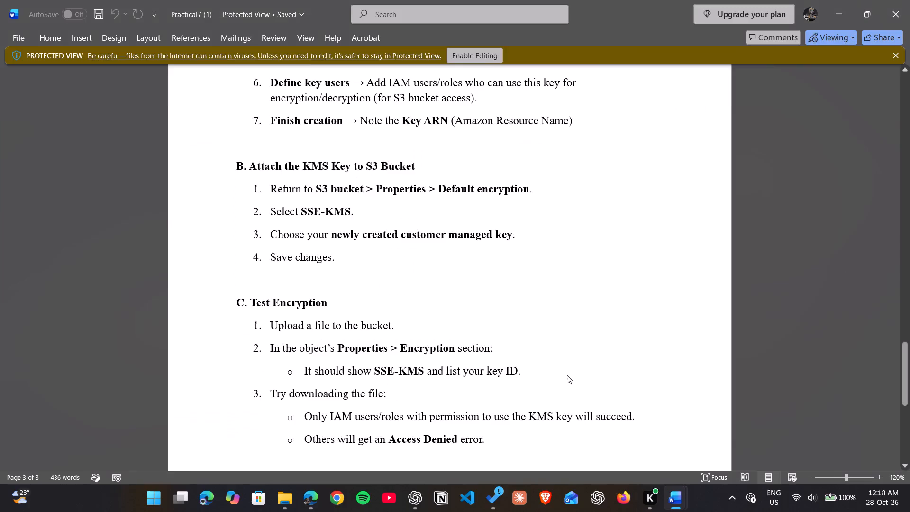
key(alt+Tab)
key(alt+Tab)
key(alt+Tab)
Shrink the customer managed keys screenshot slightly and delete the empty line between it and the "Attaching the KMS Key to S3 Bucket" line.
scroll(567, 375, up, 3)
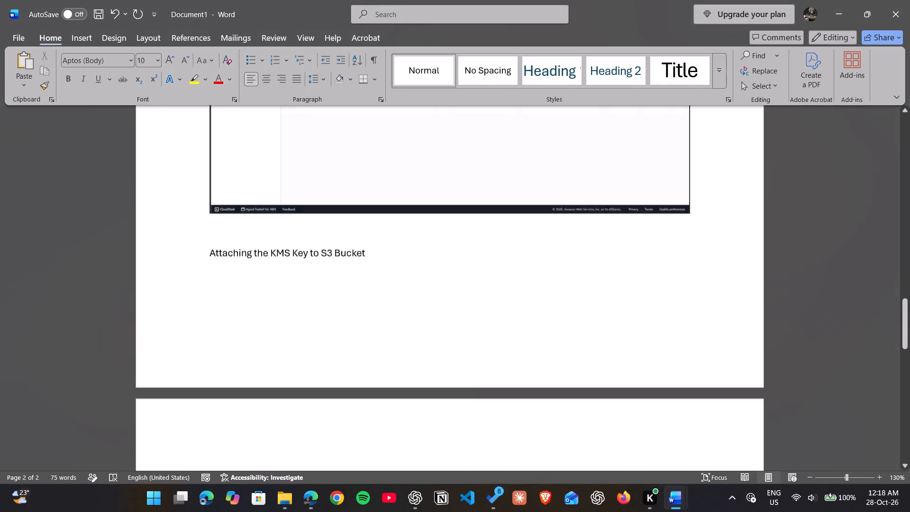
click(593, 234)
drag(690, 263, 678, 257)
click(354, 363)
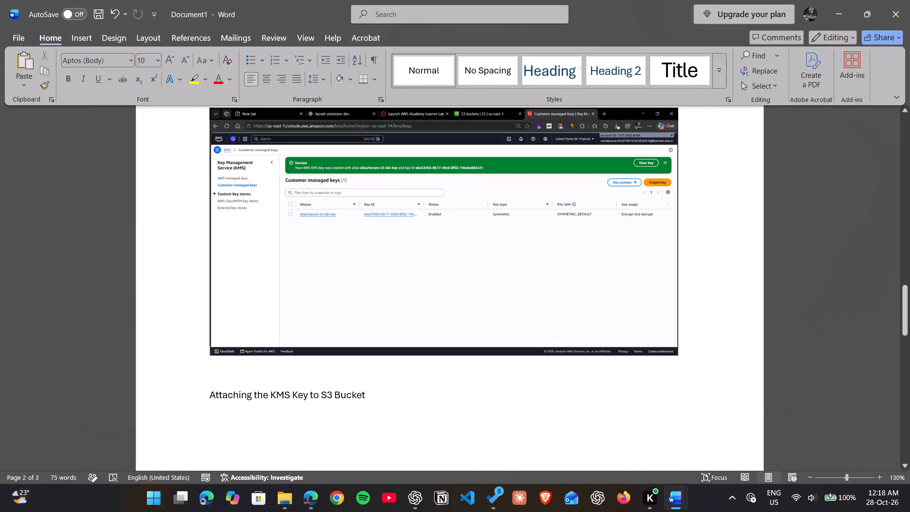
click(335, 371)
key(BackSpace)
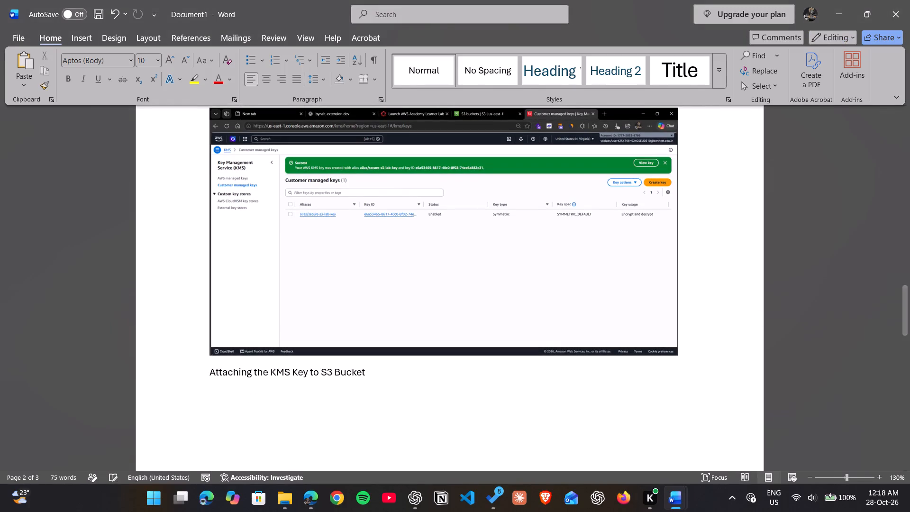
Insert four blank lines after the customer managed keys screenshot to move "Attaching the KMS Key to S3 Bucket" onto the page with its image.
scroll(335, 410, up, 1)
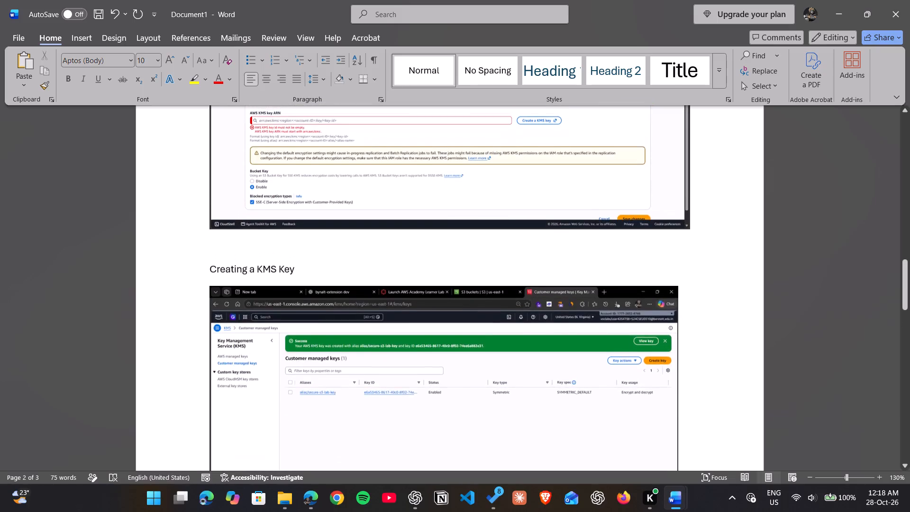
click(262, 263)
scroll(262, 263, down, 2)
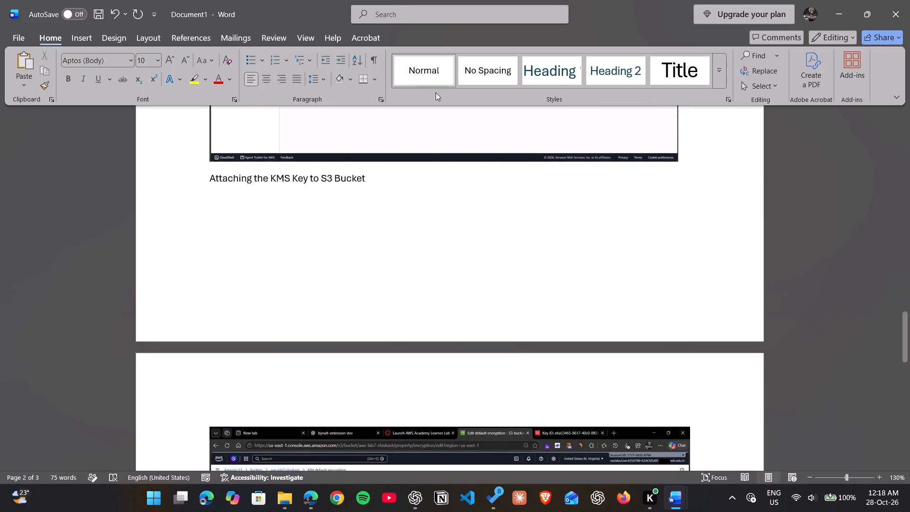
click(708, 142)
key(Return)
key(Return)
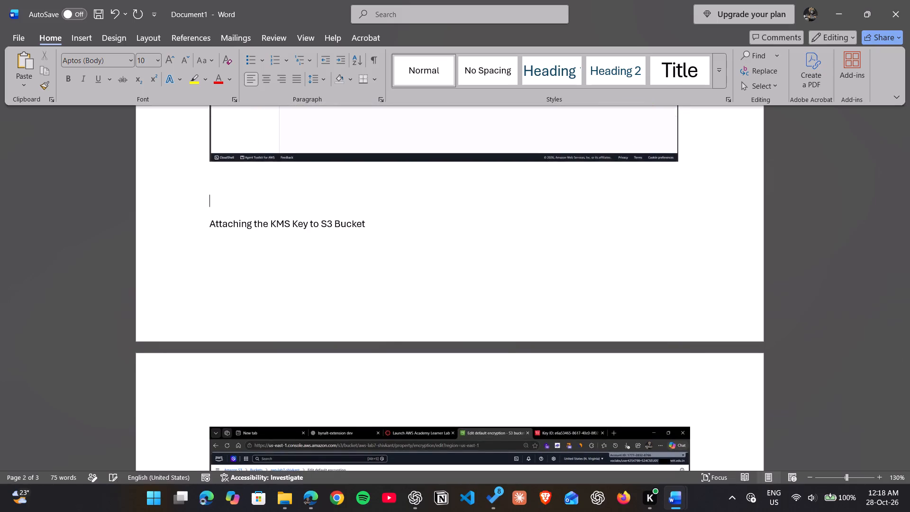
key(Return)
key(Return)
scroll(708, 142, up, 1)
Enlarge the customer managed keys screenshot slightly beyond its original width, add a blank line below it, and check the document's page layout.
click(691, 184)
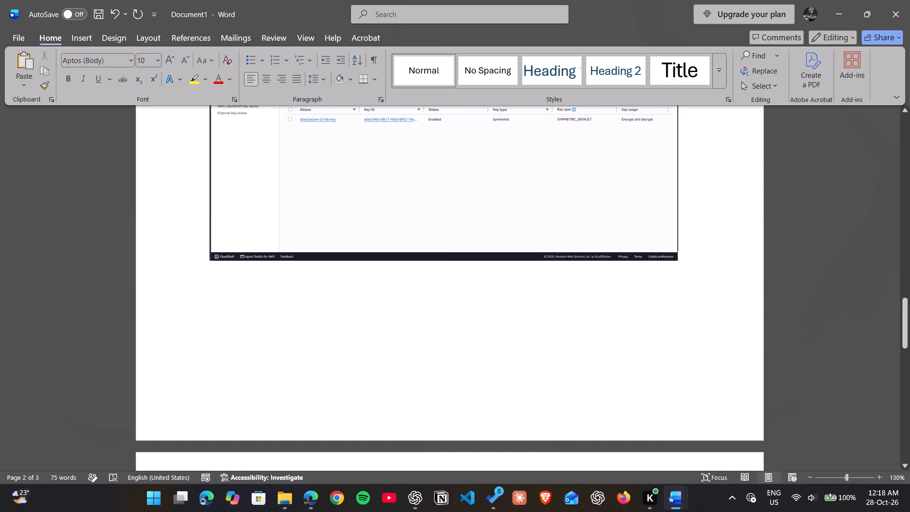
click(657, 202)
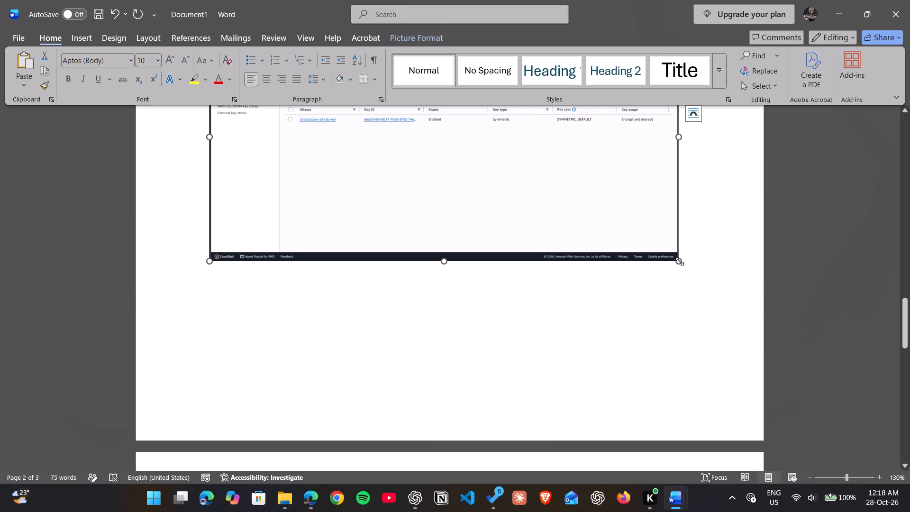
drag(680, 261, 692, 277)
click(721, 316)
key(Return)
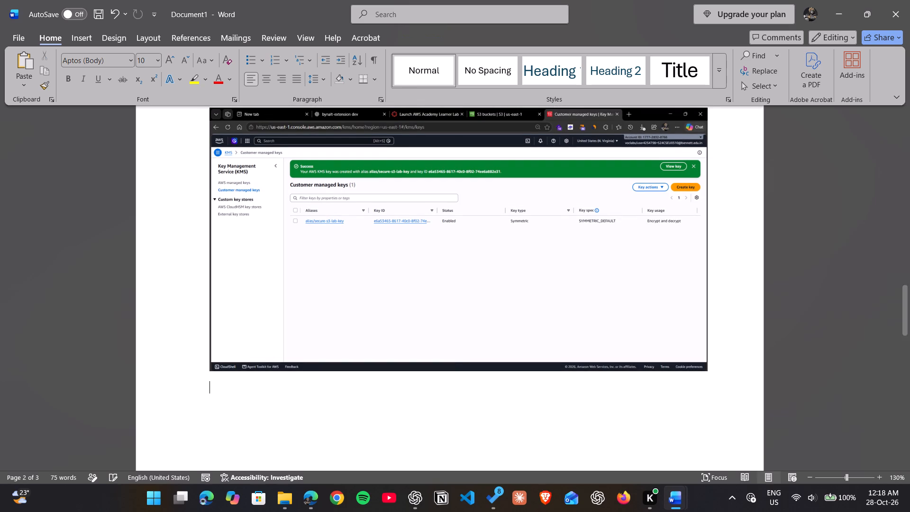
scroll(721, 316, up, 3)
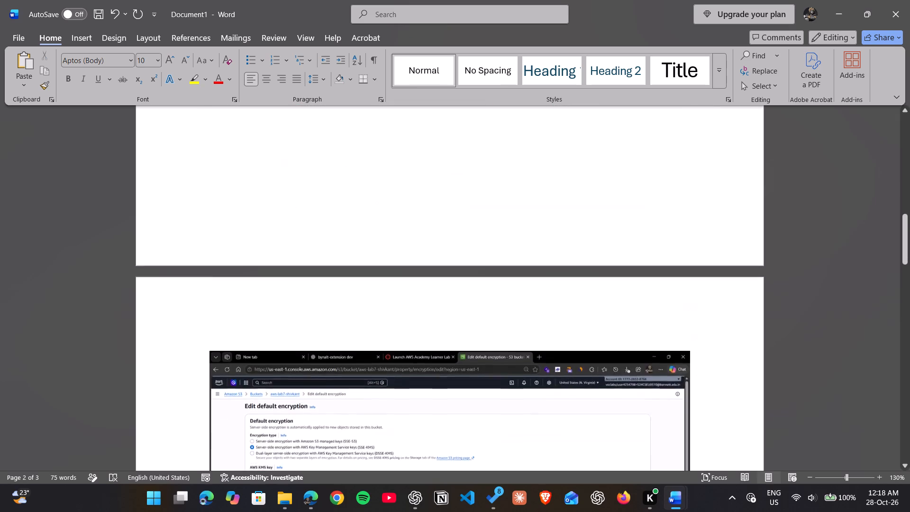
scroll(697, 306, up, 1)
scroll(697, 306, down, 2)
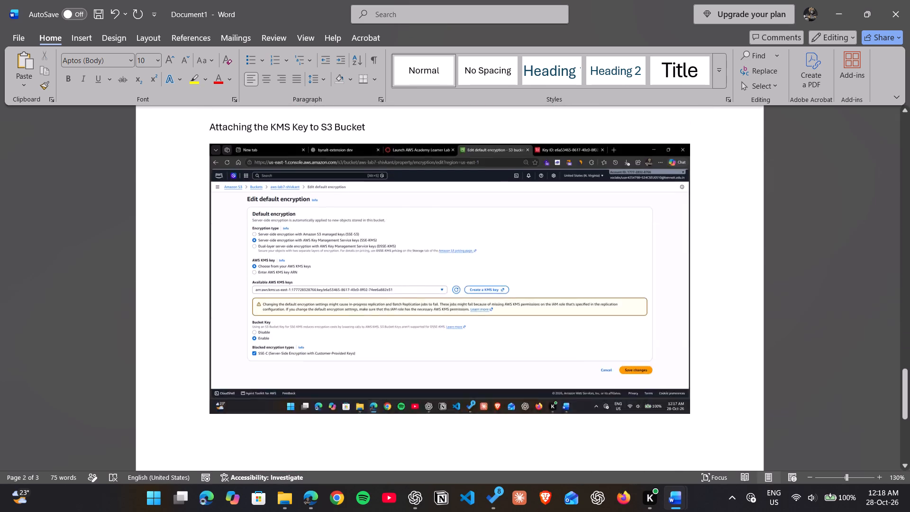
Capture the Edit default encryption page in Edge, cropping out the taskbar, and copy the capture.
scroll(697, 306, down, 3)
click(700, 395)
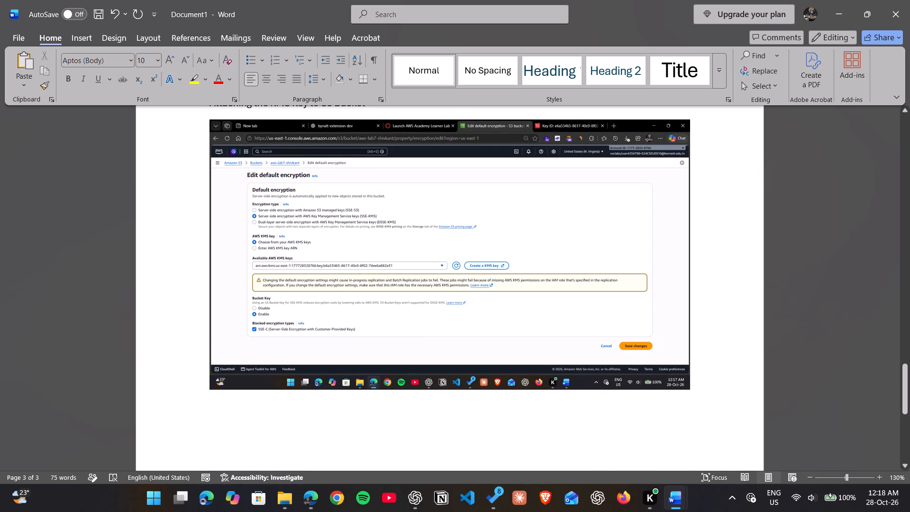
key(alt+Tab)
click(311, 502)
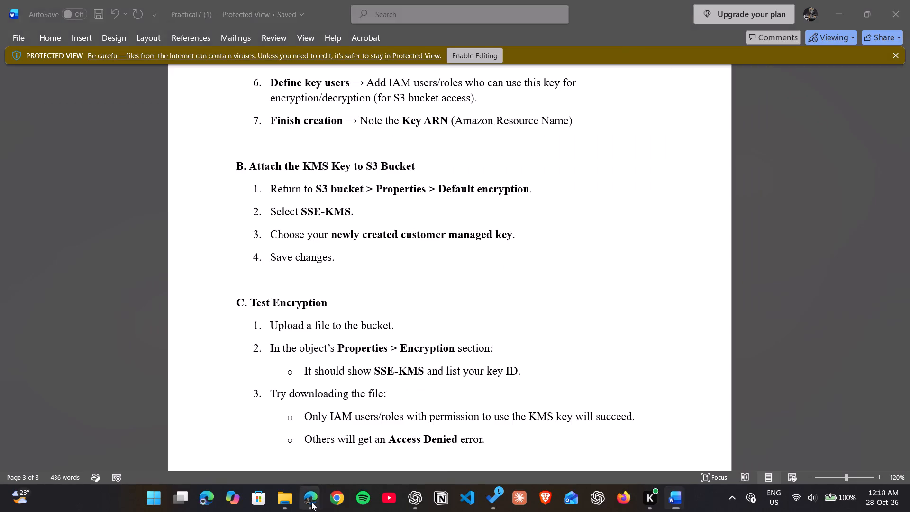
click(299, 443)
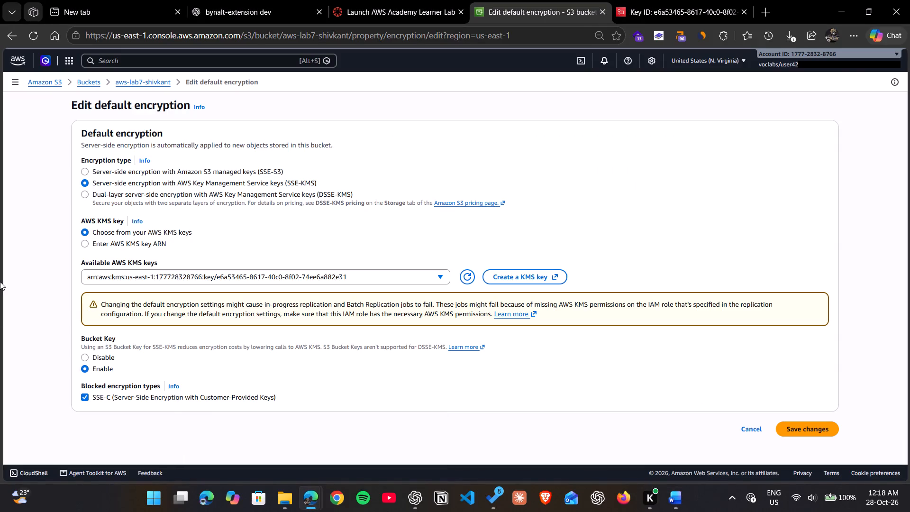
key(Print)
drag(0, 0, 909, 507)
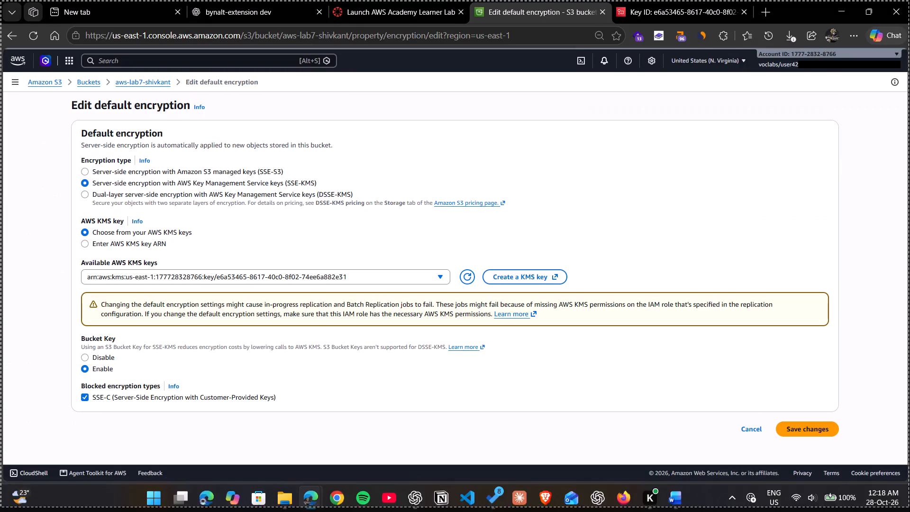
drag(909, 507, 909, 484)
key(ctrl+c)
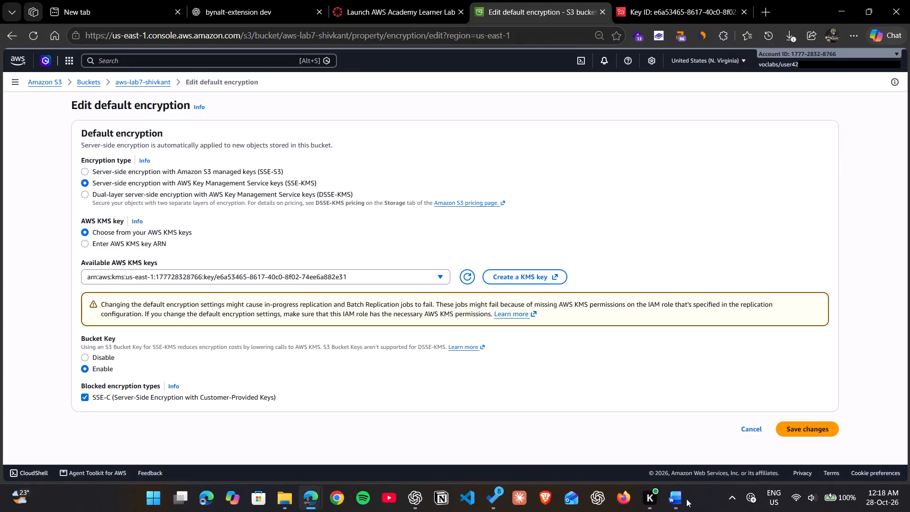
Replace the screenshot under "Attaching the KMS Key to S3 Bucket" in Document1 with the new capture and add two line breaks after it.
click(683, 499)
click(708, 462)
click(580, 360)
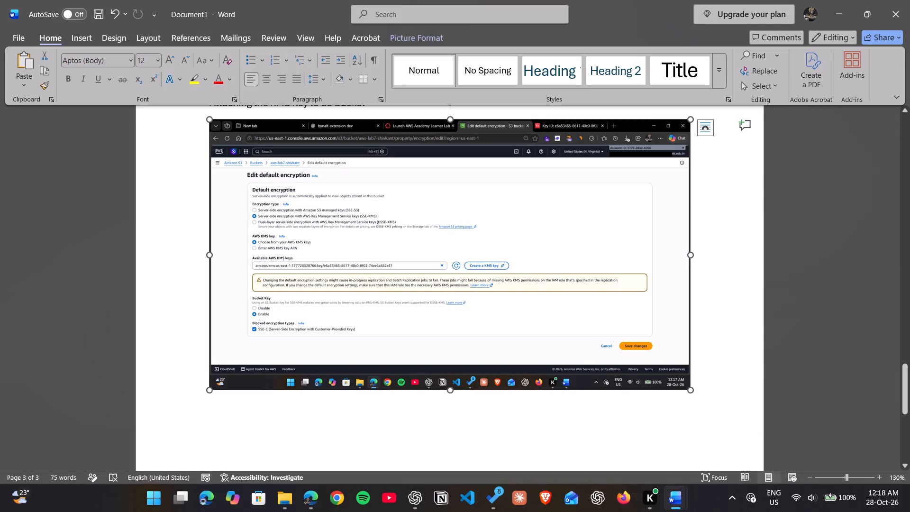
key(BackSpace)
key(ctrl+v)
key(Return)
key(Return)
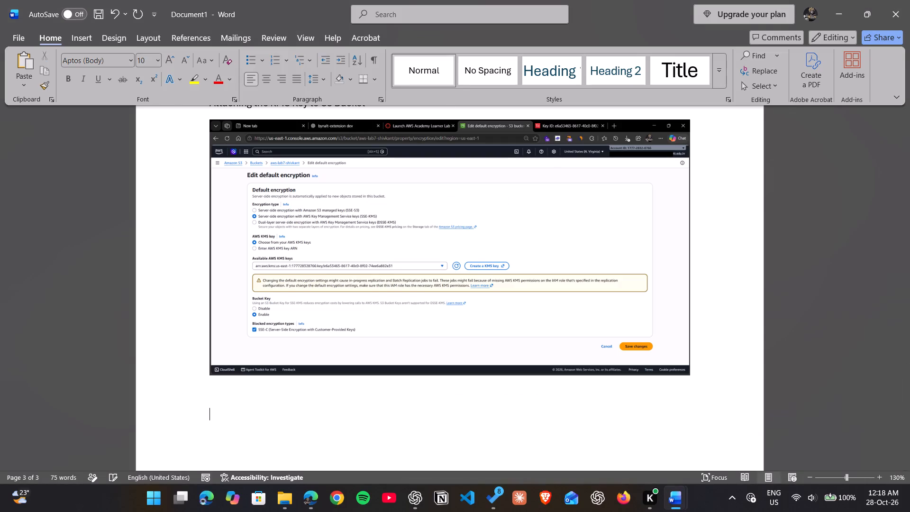
Switch to Edge and save the default encryption changes for bucket aws-lab7-shivkant.
key(alt+Tab)
click(801, 434)
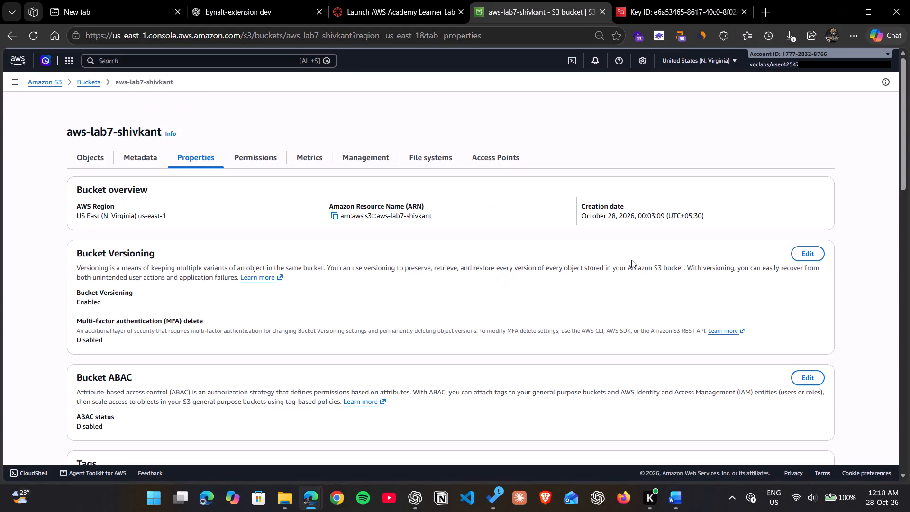
Capture the full screen with the Default encryption section of the bucket's properties in view.
scroll(631, 260, up, 3)
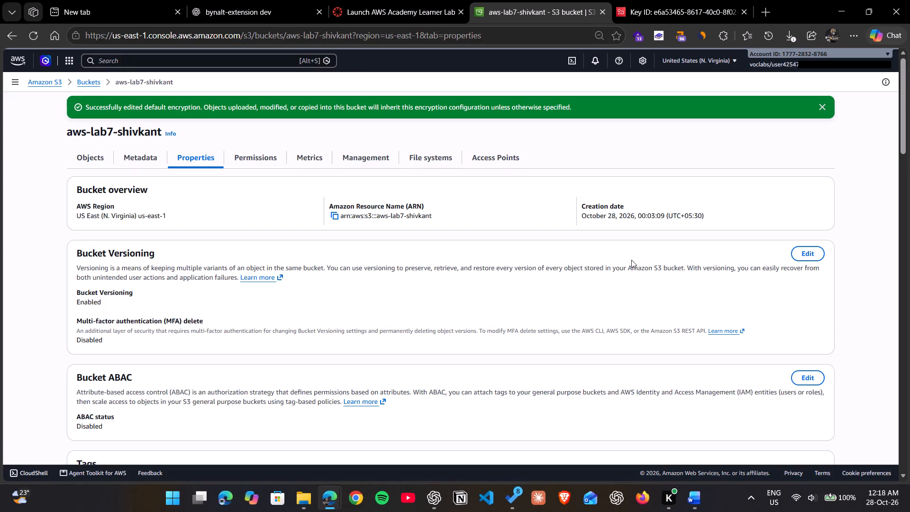
scroll(631, 260, down, 4)
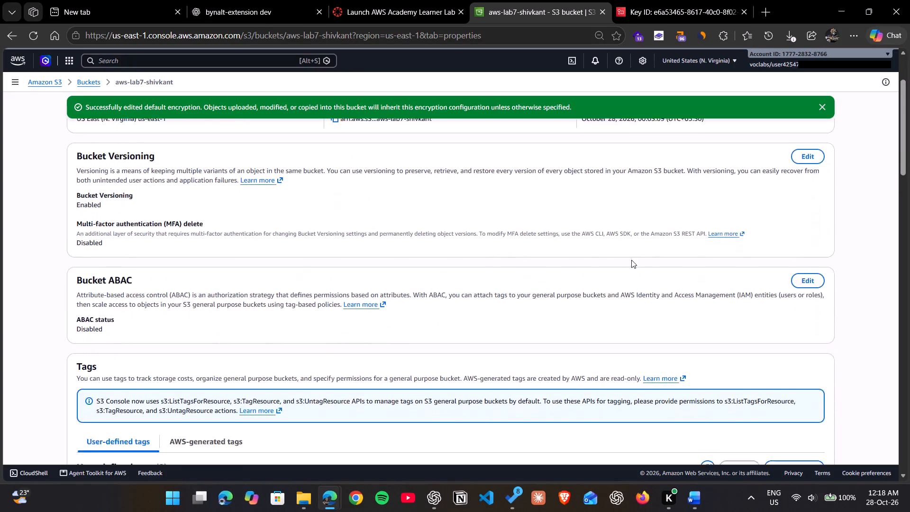
scroll(631, 260, down, 7)
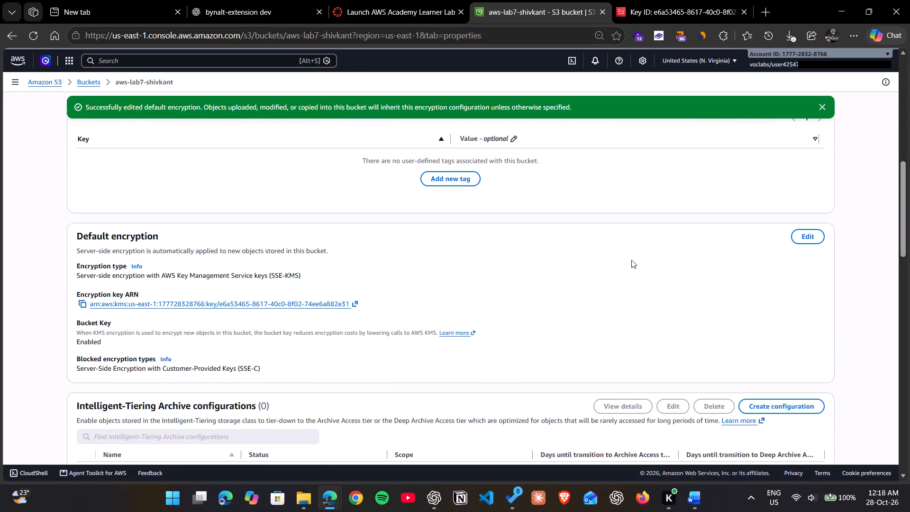
scroll(631, 260, down, 2)
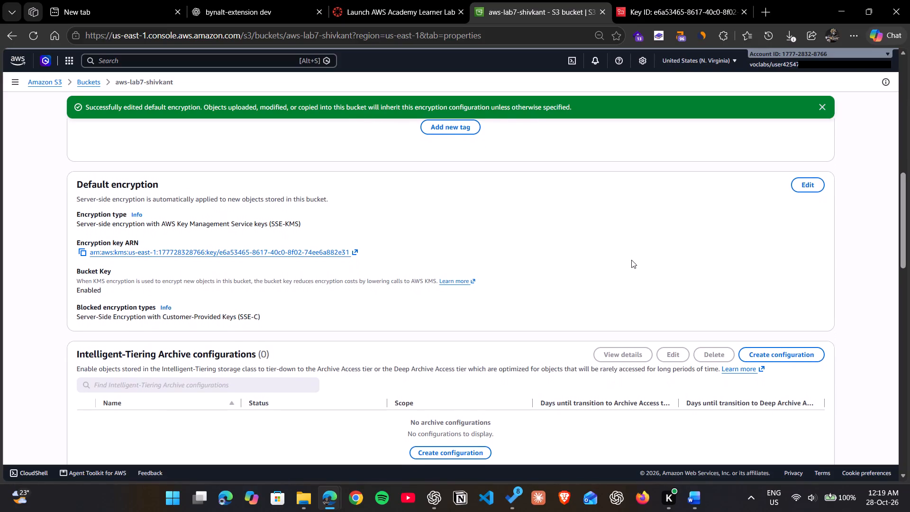
key(super+Print)
In Document1, add the line "Successfullty attached KMS Key to S3 Bucket" below the Edit default encryption screenshot and paste the new capture under it.
click(701, 496)
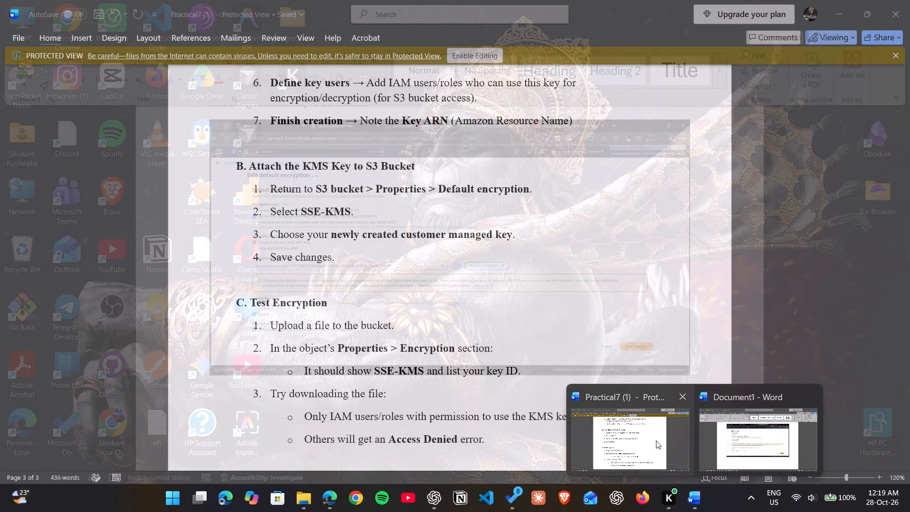
click(748, 437)
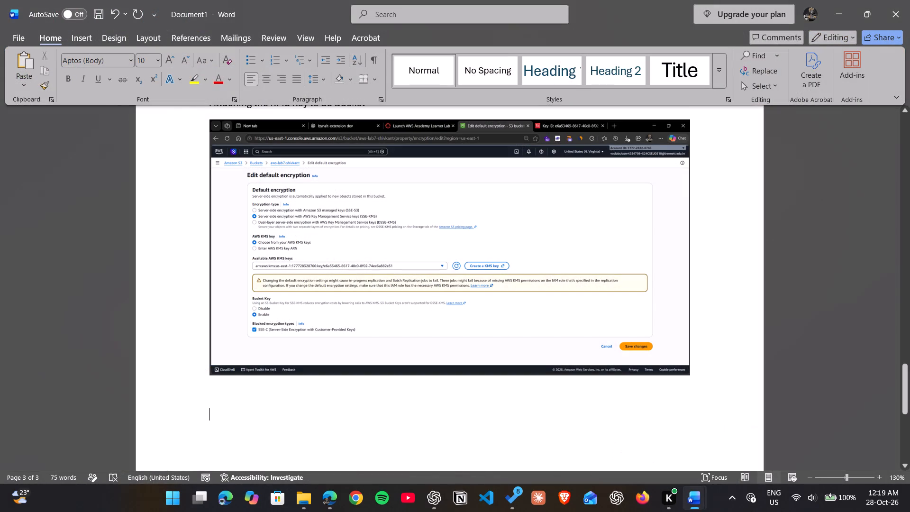
key(BackSpace)
text(Su)
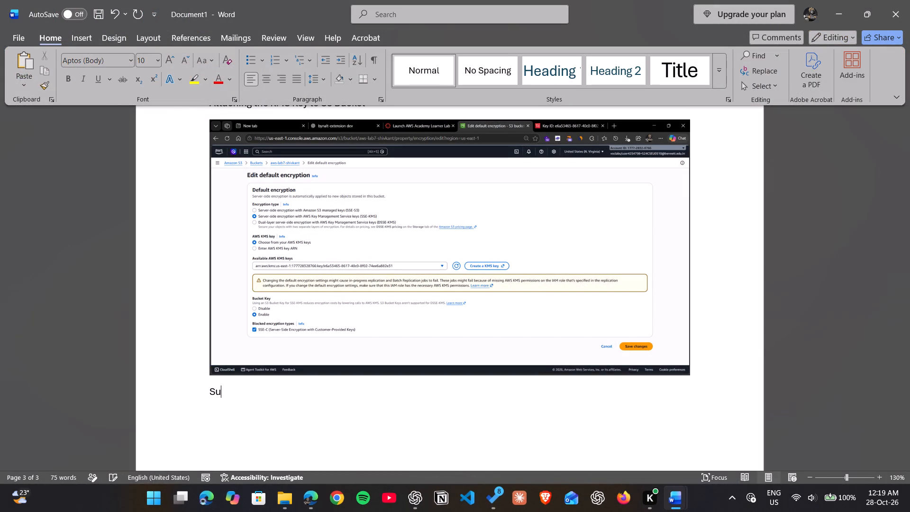
text(ccessfullty attached)
key(space)
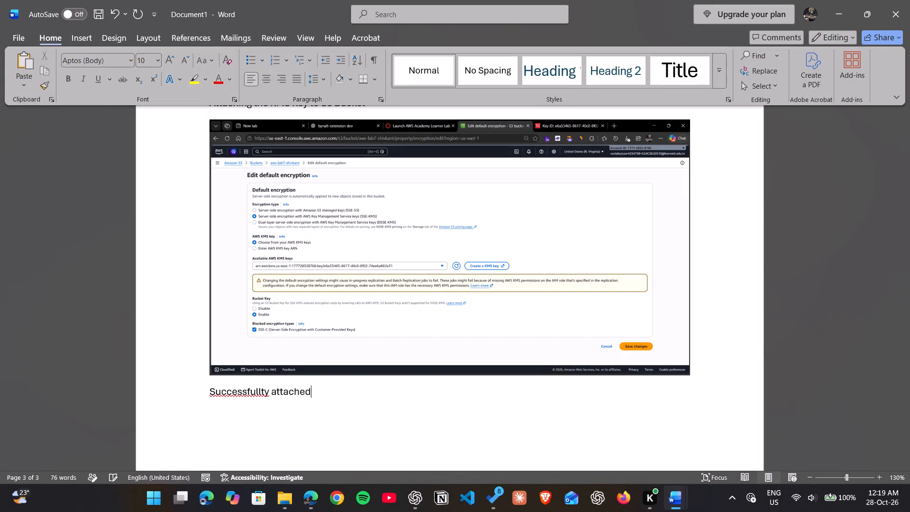
key(shift+k)
key(BackSpace)
text(KMS Key)
key(space)
key(alt+Tab)
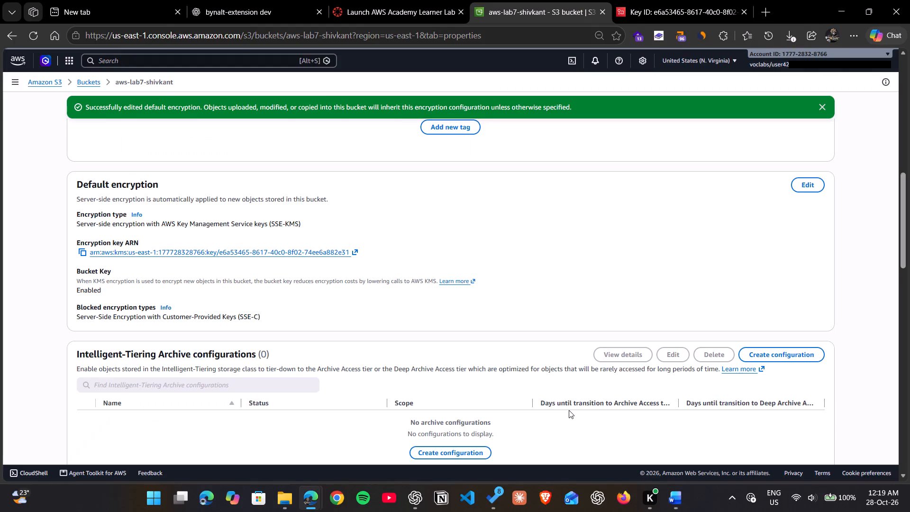
key(alt+Tab)
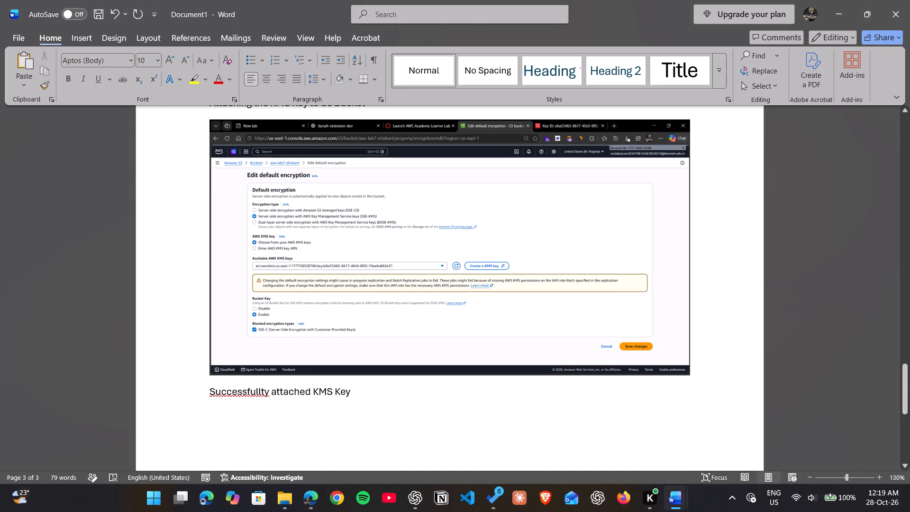
text(to S3 Bucket)
key(Return)
key(ctrl+v)
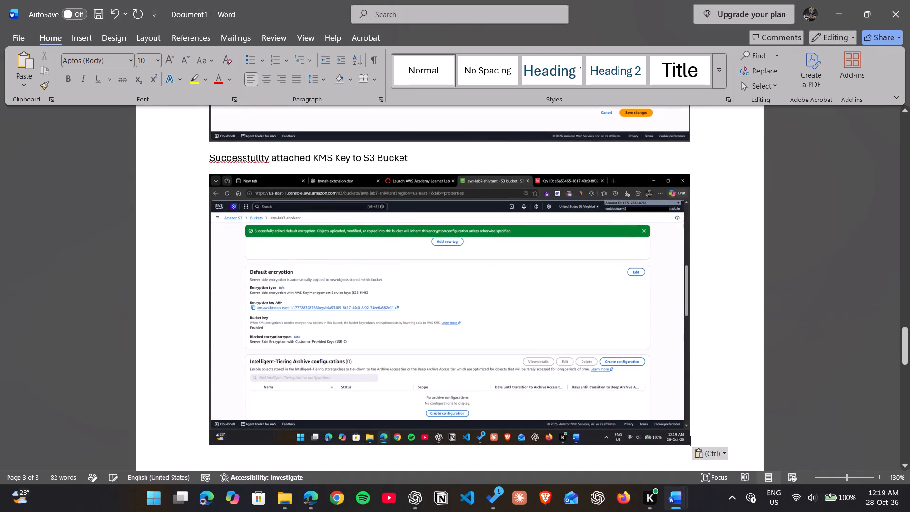
Correct the misspelled first word of the line above the pasted capture to "Successfully".
double_click(254, 160)
text(Success)
key(BackSpace)
key(BackSpace)
key(BackSpace)
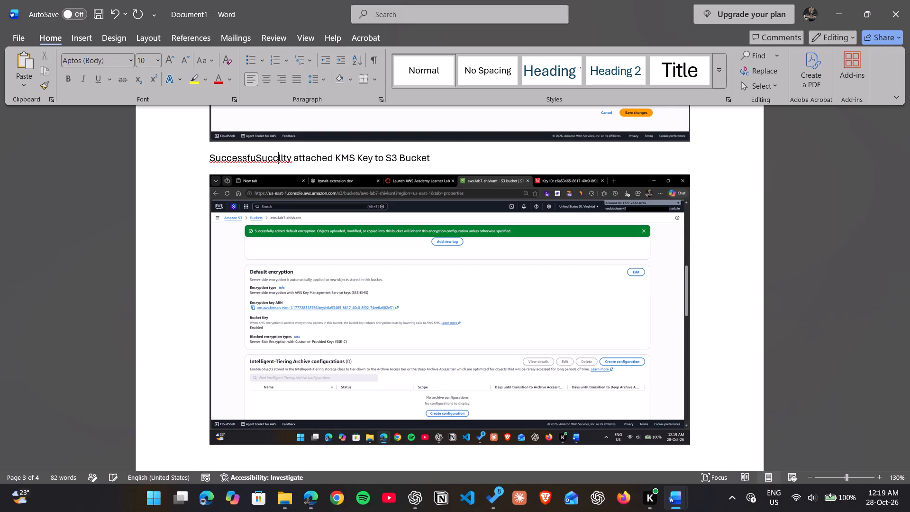
double_click(246, 158)
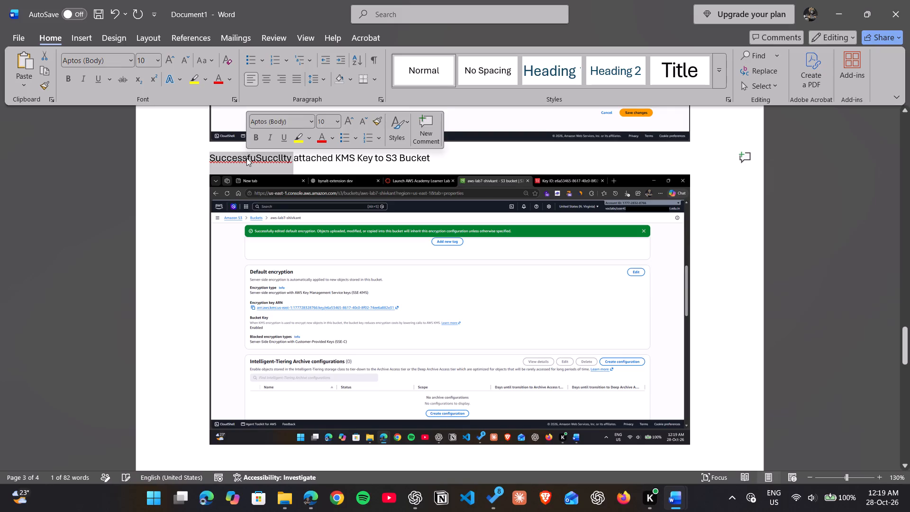
text(Successfullly)
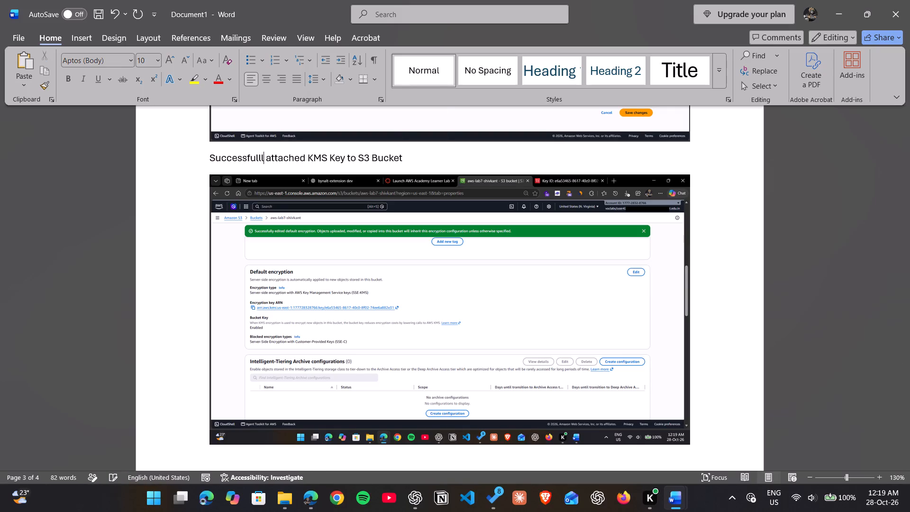
key(BackSpace)
key(y)
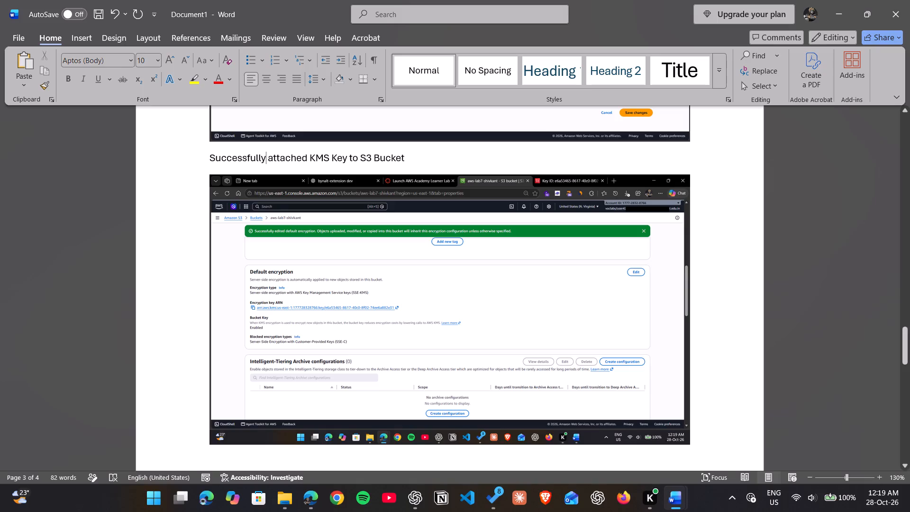
Add two line breaks after the bucket properties screenshot to continue on a new page.
click(711, 418)
key(Return)
key(Return)
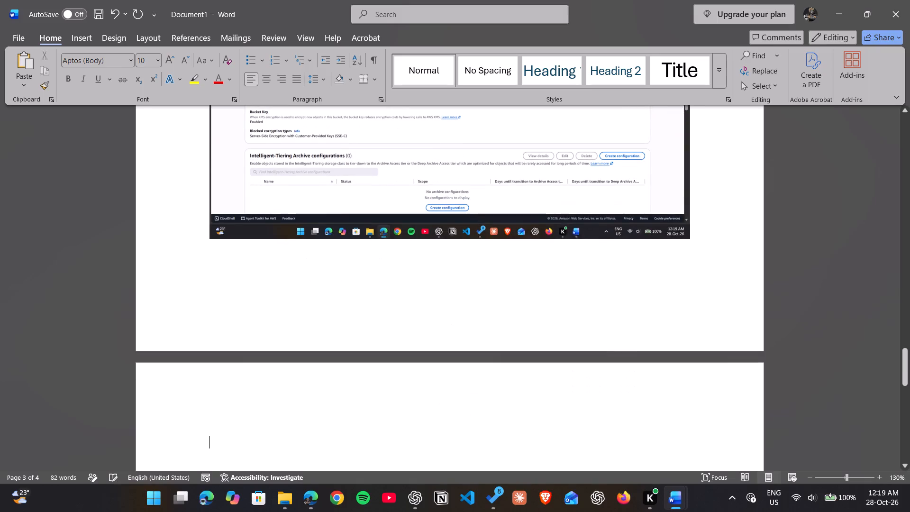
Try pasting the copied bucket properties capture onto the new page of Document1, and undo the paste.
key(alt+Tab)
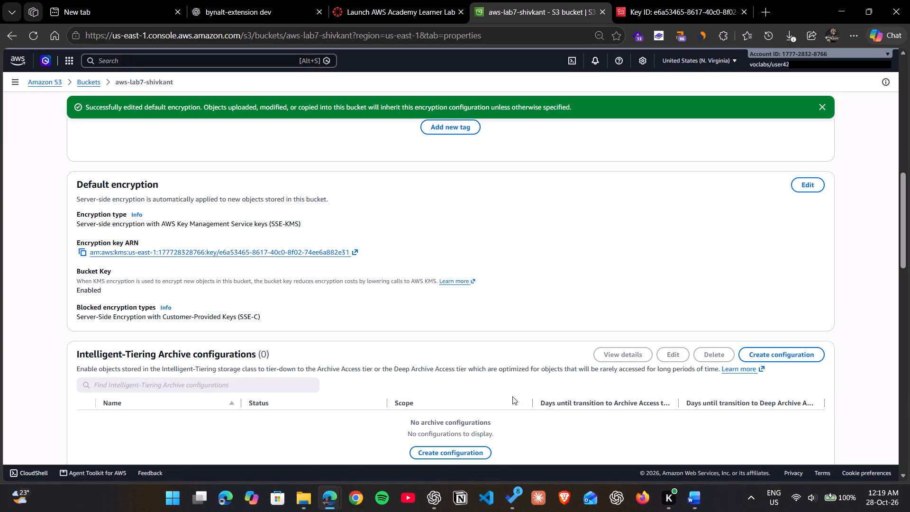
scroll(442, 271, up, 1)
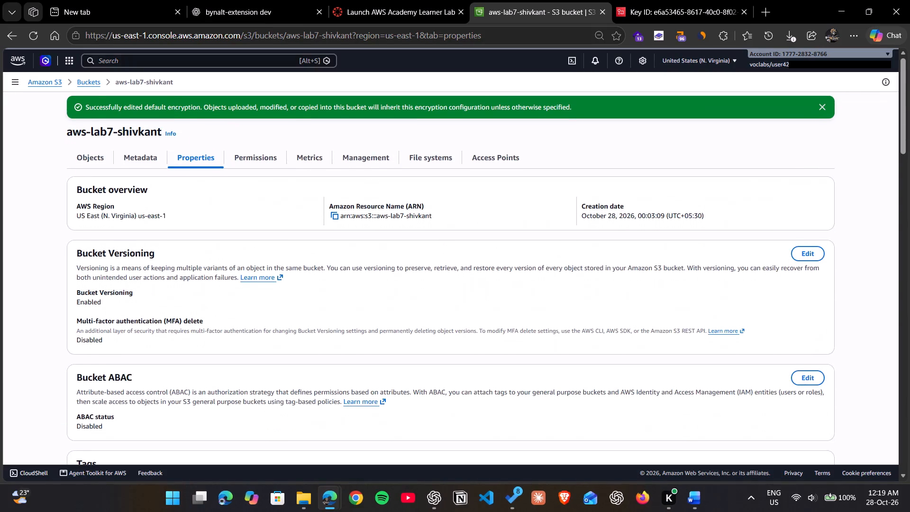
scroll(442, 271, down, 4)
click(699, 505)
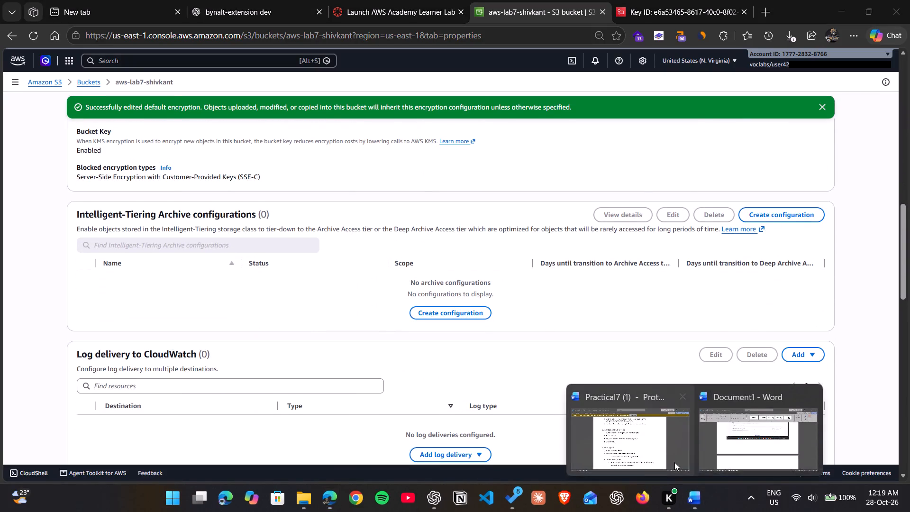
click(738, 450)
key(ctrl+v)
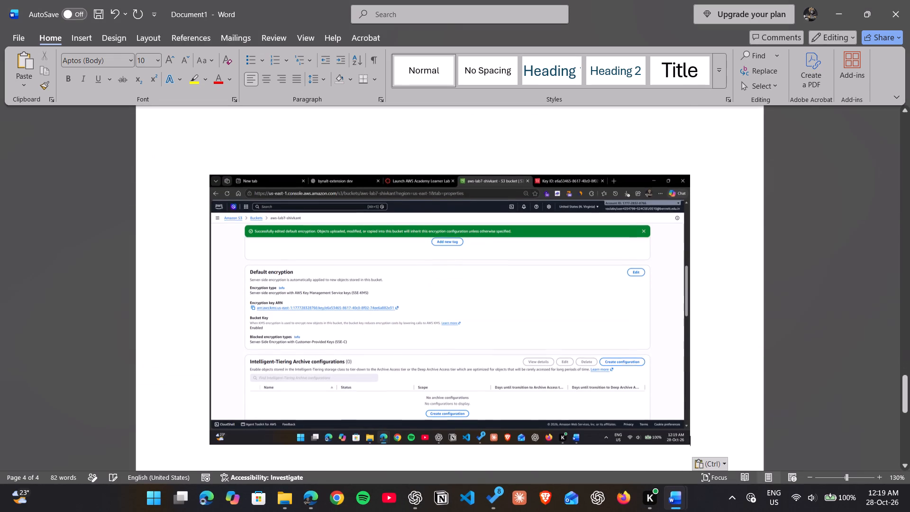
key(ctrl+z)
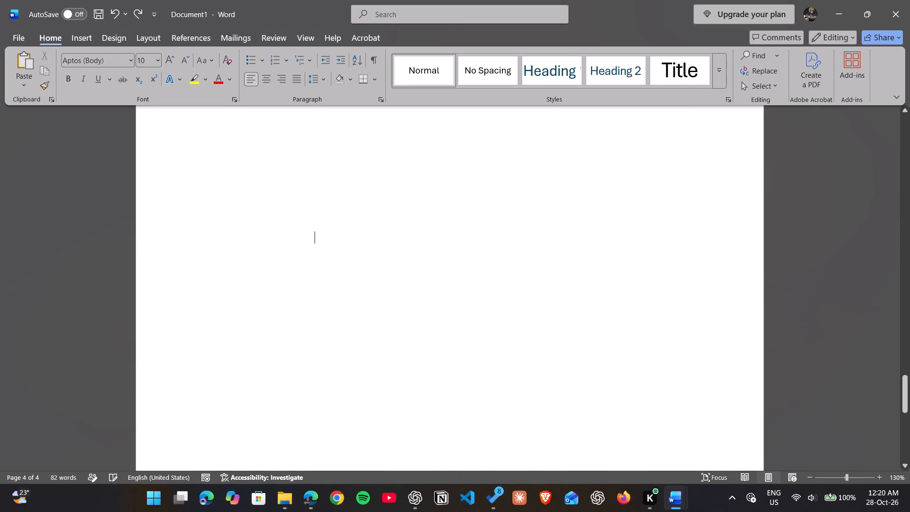
Switch to the aws-lab7-shivkant properties page in Edge and copy a capture of the browser window, without the taskbar, showing Default encryption.
key(alt+Tab)
scroll(515, 343, down, 6)
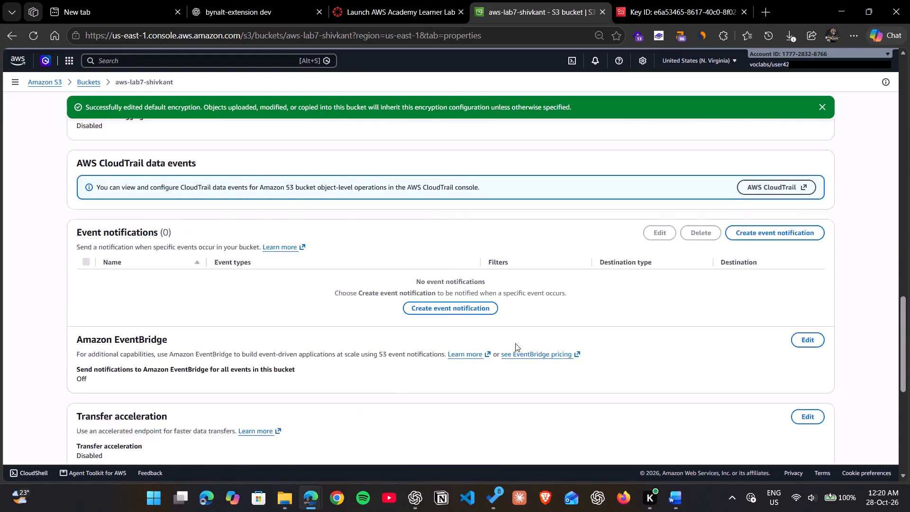
scroll(515, 343, down, 3)
scroll(515, 343, up, 1)
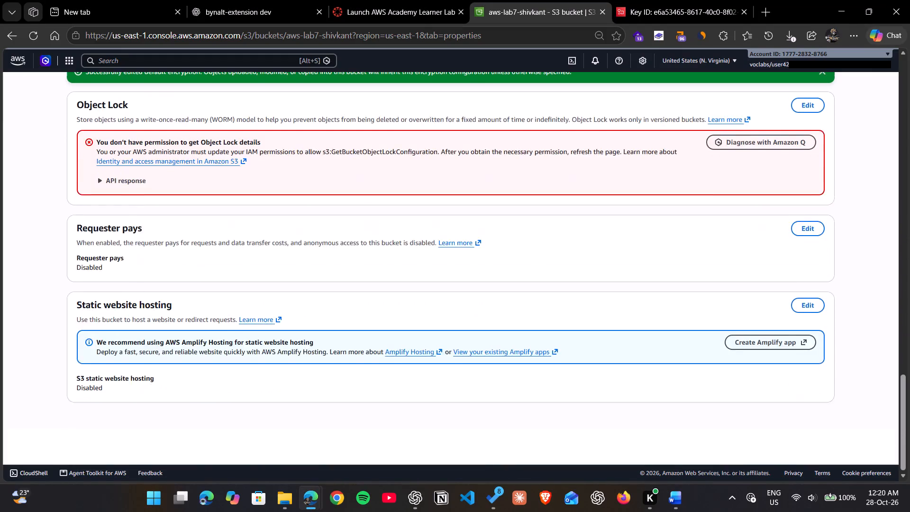
scroll(515, 343, up, 1)
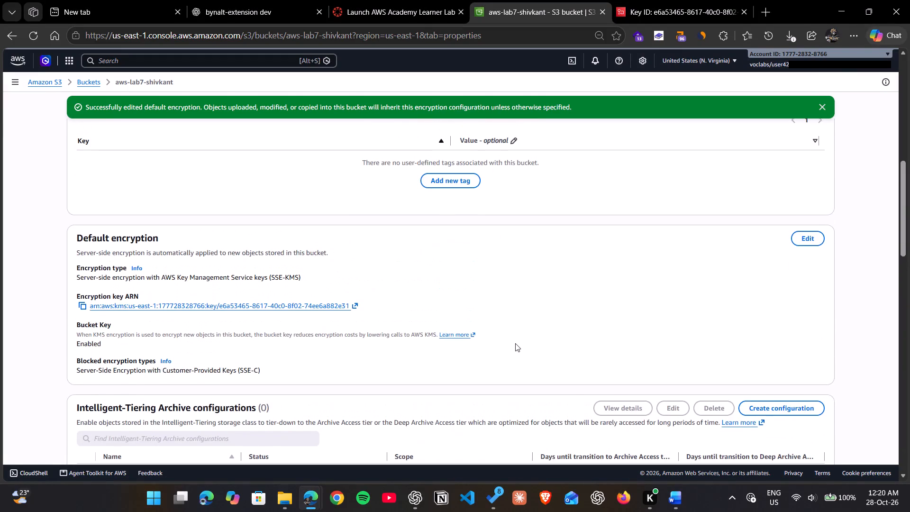
scroll(515, 343, down, 1)
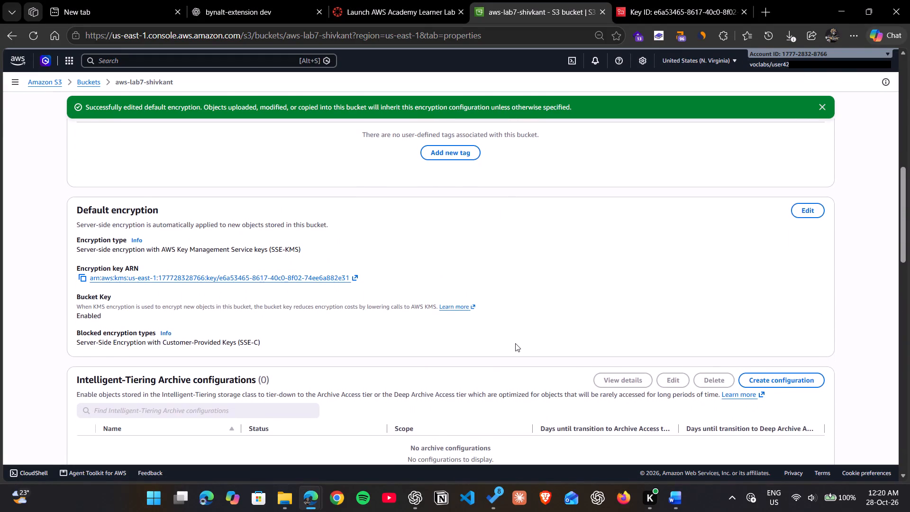
key(Print)
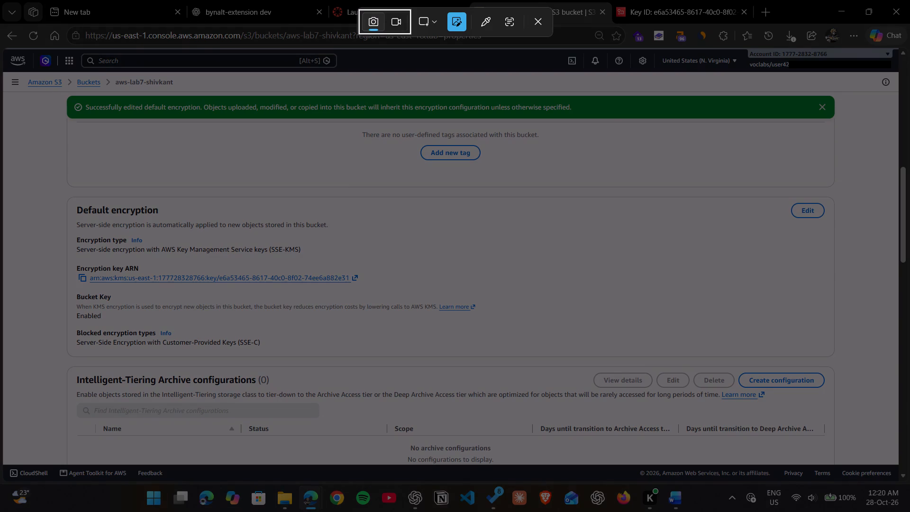
drag(0, 0, 909, 486)
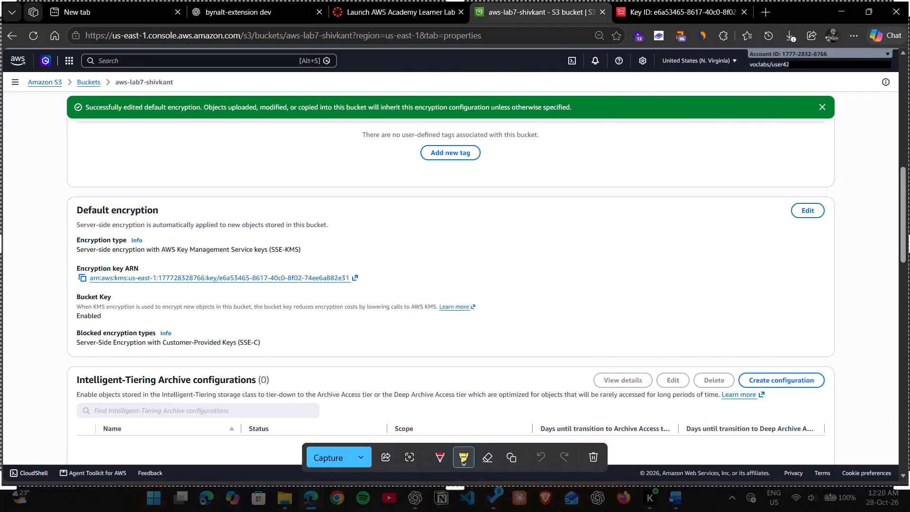
key(ctrl+c)
In Document1, replace the screenshot under "Successfully attached KMS Key to S3 Bucket" with the newly copied capture.
click(682, 503)
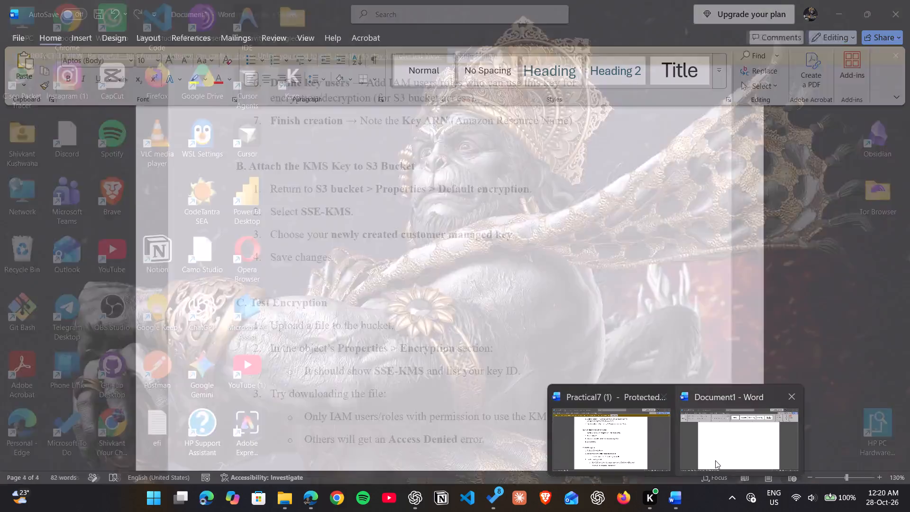
click(721, 459)
scroll(618, 296, up, 2)
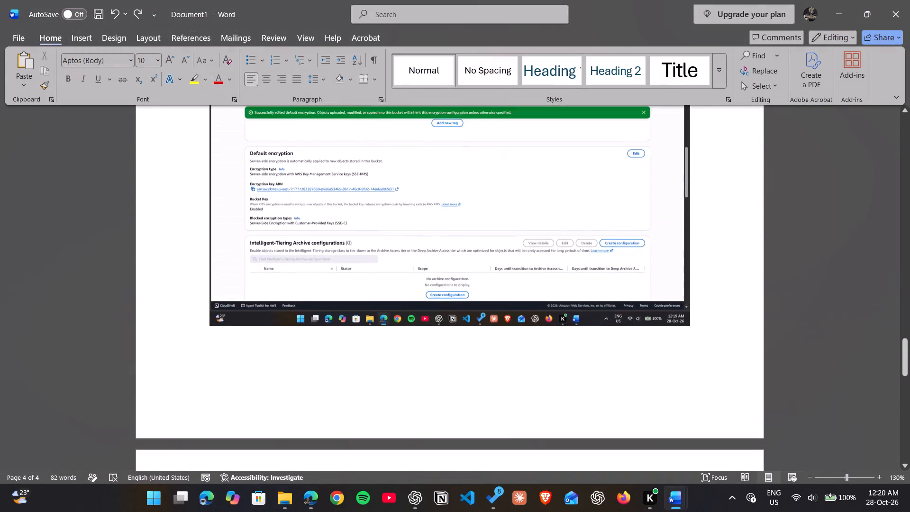
scroll(618, 296, up, 1)
scroll(618, 296, down, 2)
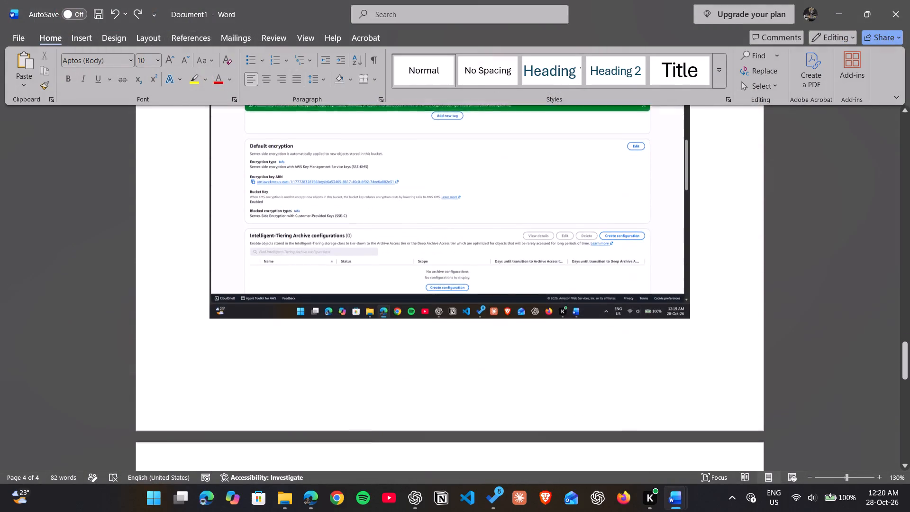
scroll(618, 296, down, 1)
click(577, 263)
key(BackSpace)
key(ctrl+v)
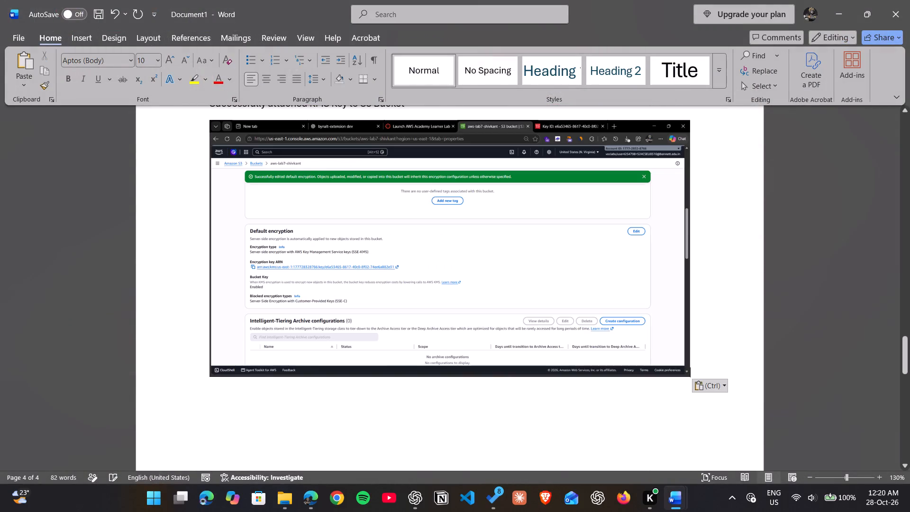
Add a blank line above "Successfully attached KMS Key to S3 Bucket" and blank lines after its screenshot to continue on a new page.
scroll(577, 263, down, 1)
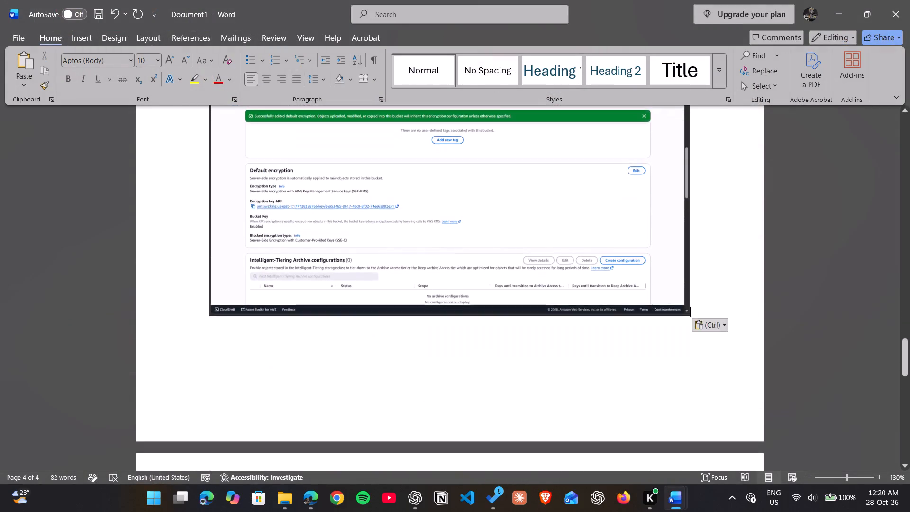
scroll(454, 213, up, 1)
click(710, 179)
key(Return)
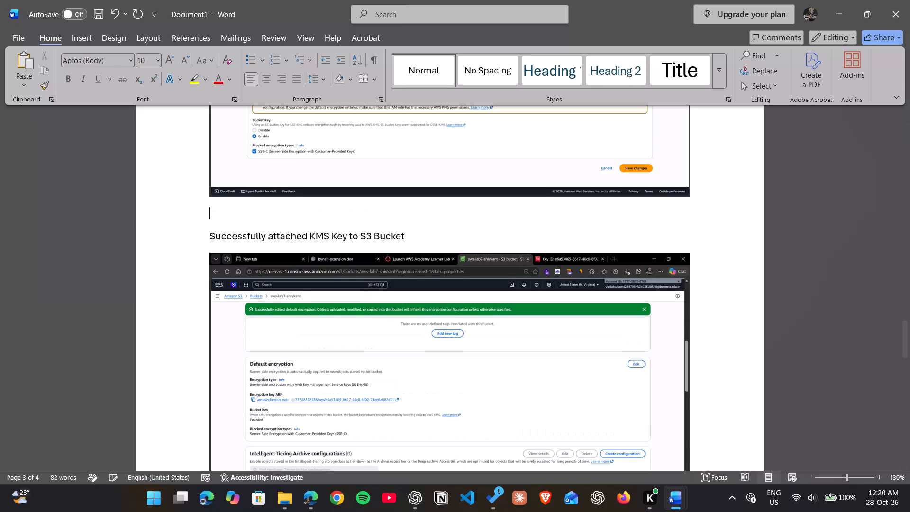
scroll(710, 179, down, 1)
click(716, 304)
key(Return)
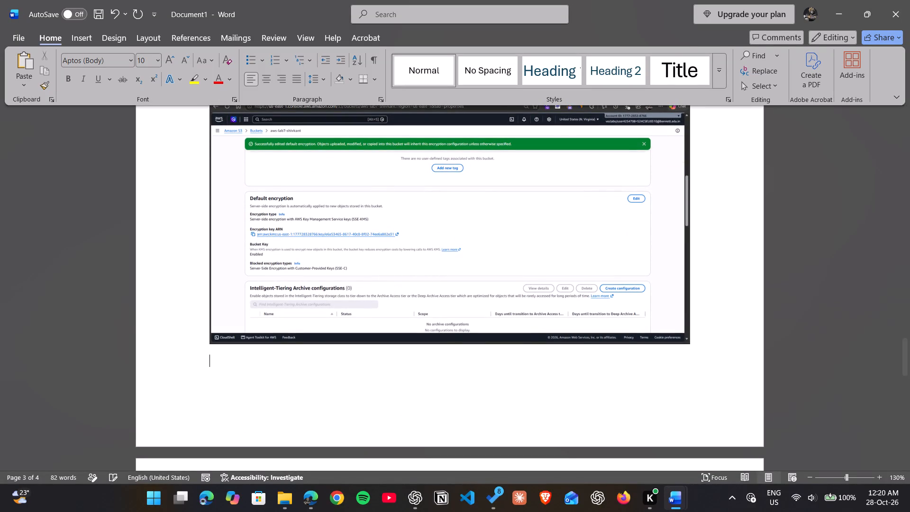
key(Return)
key(BackSpace)
key(Return)
Switch to the Practical7 document and read the instructions in section C, Test Encryption, through to the document's end.
key(alt+Tab)
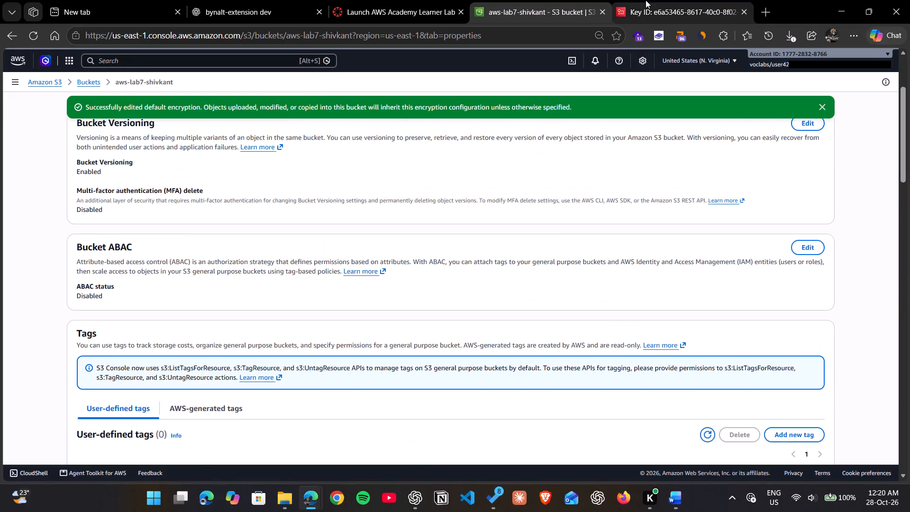
click(678, 496)
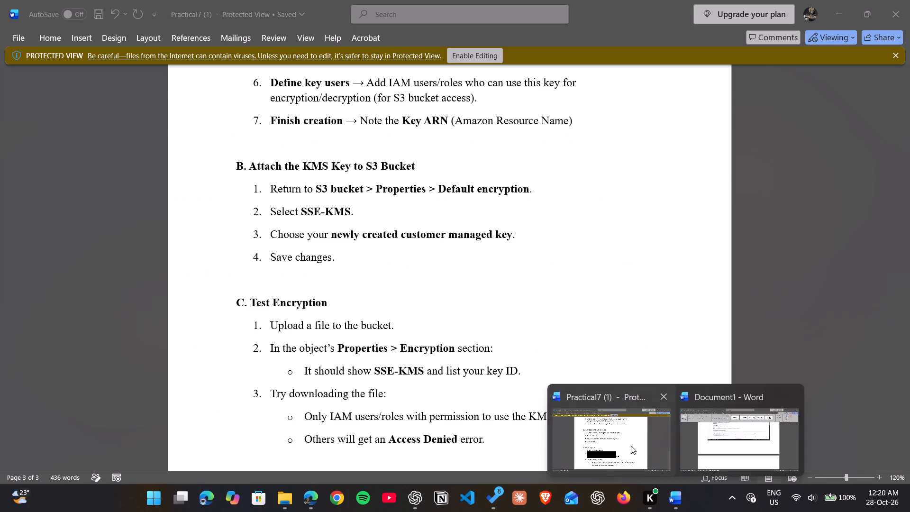
click(631, 446)
scroll(617, 345, down, 2)
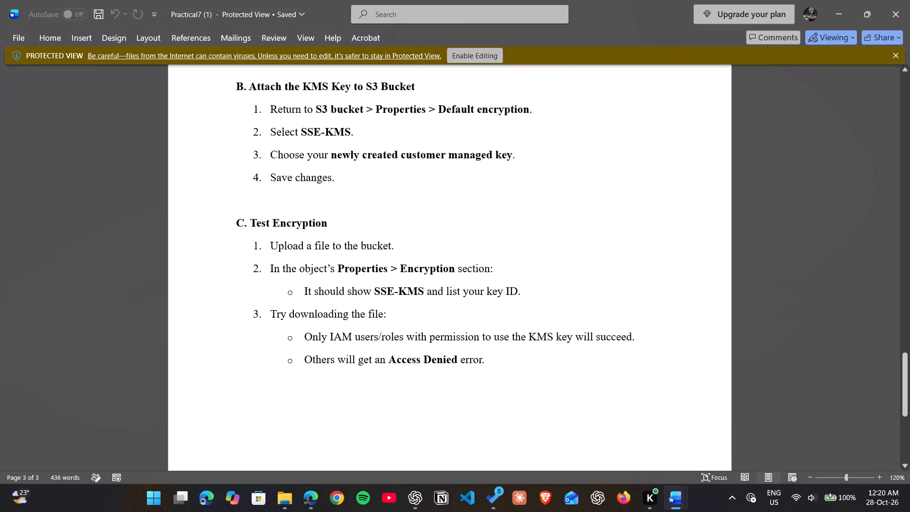
scroll(617, 345, down, 3)
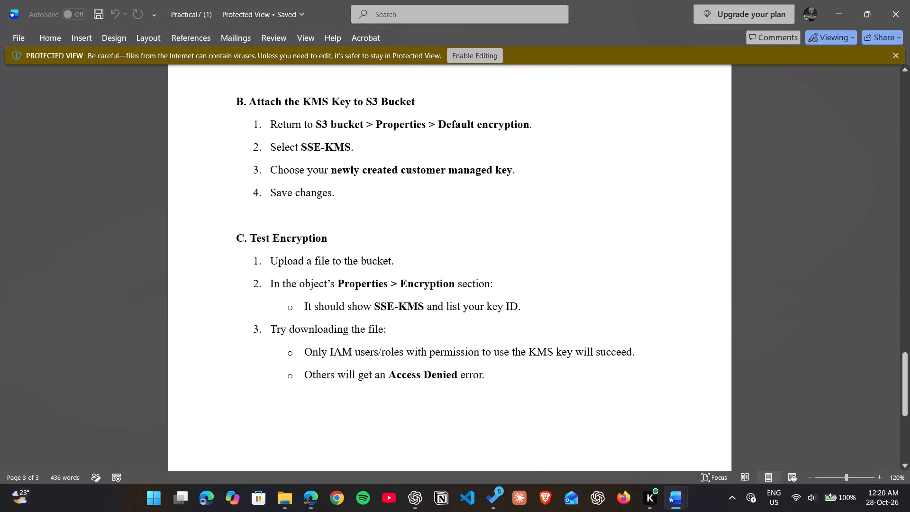
scroll(617, 345, down, 1)
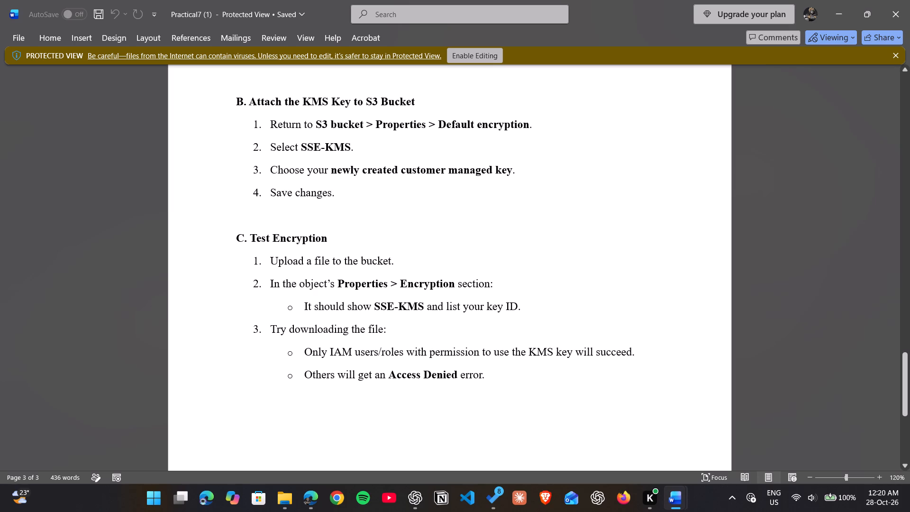
scroll(353, 421, down, 3)
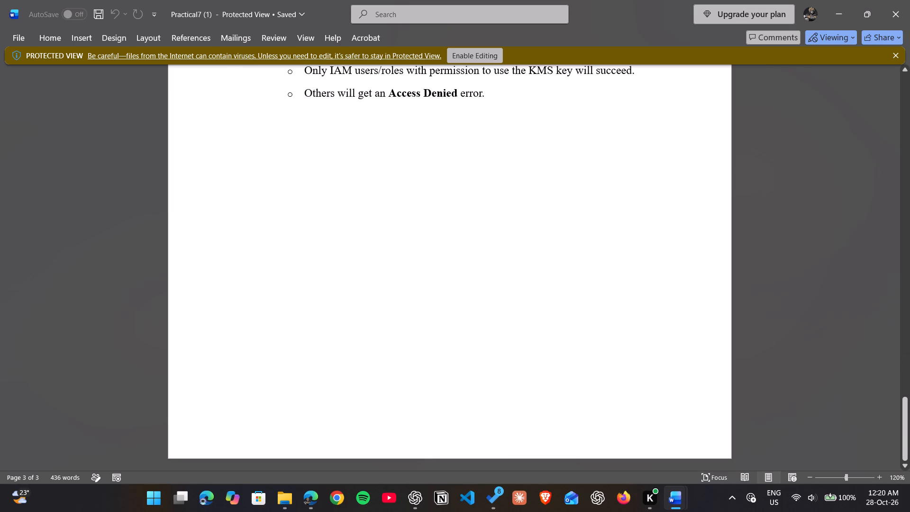
scroll(353, 421, down, 3)
scroll(353, 421, up, 4)
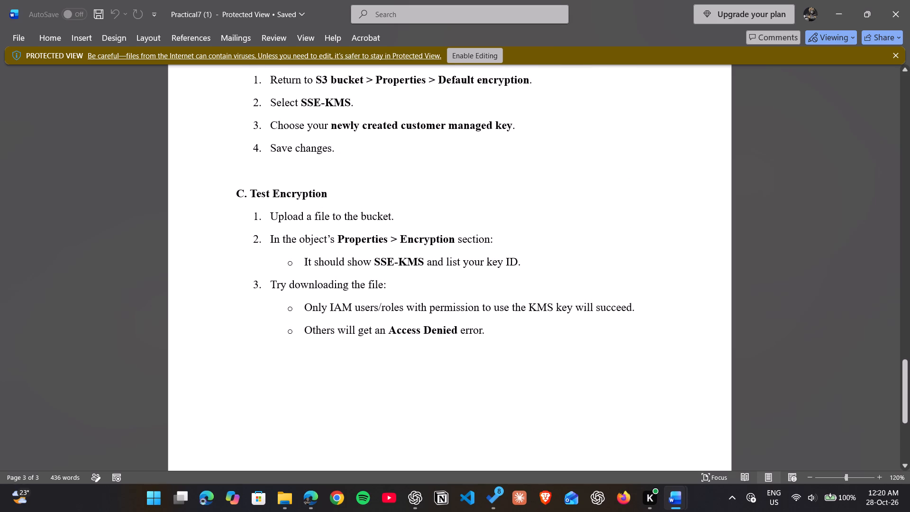
Copy the whole "C. Test Encryption" section from Practical7 and paste it onto the new page of Document1.
drag(238, 189, 528, 284)
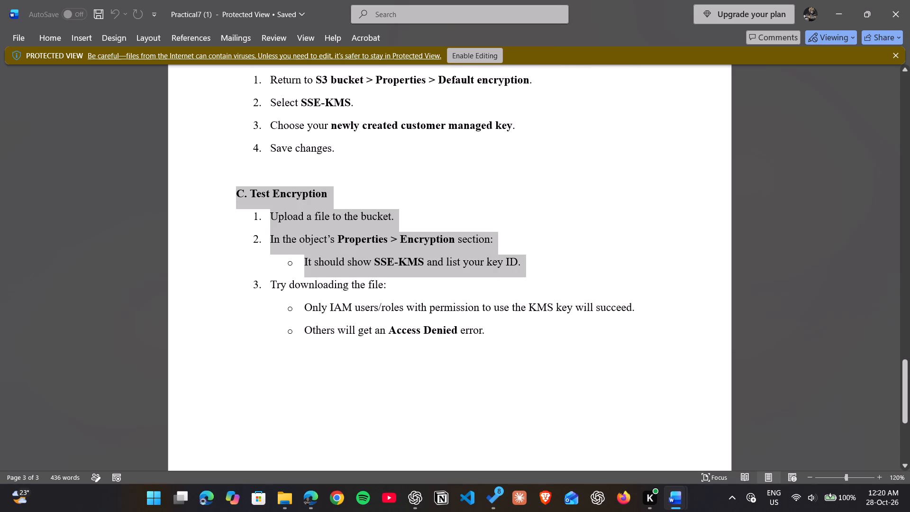
drag(528, 284, 510, 330)
key(ctrl+c)
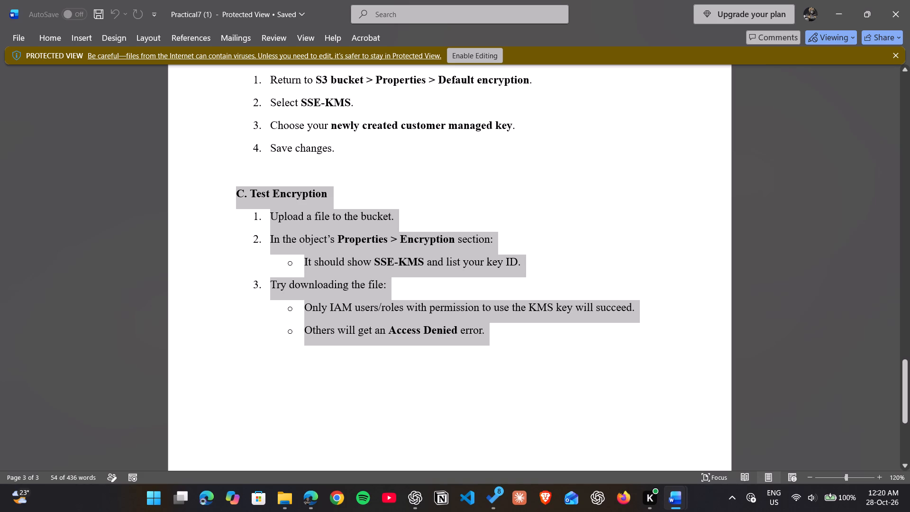
click(312, 494)
click(276, 446)
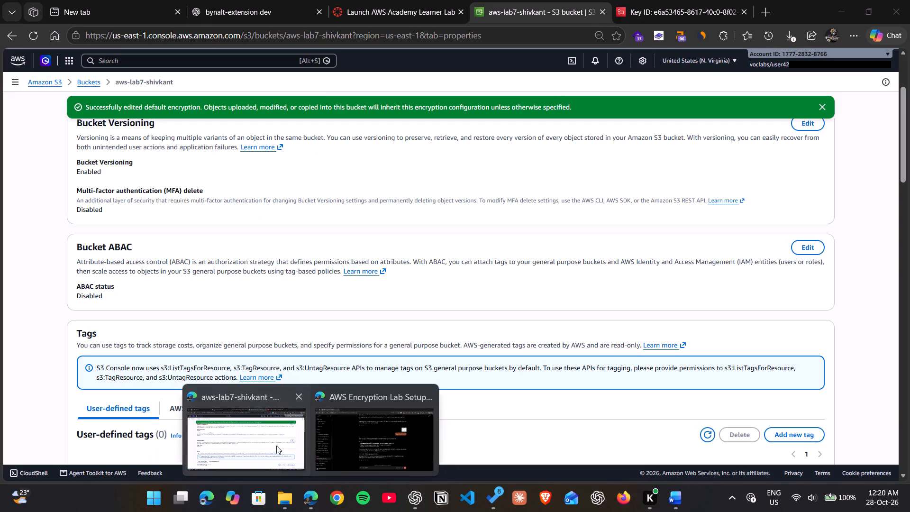
click(678, 499)
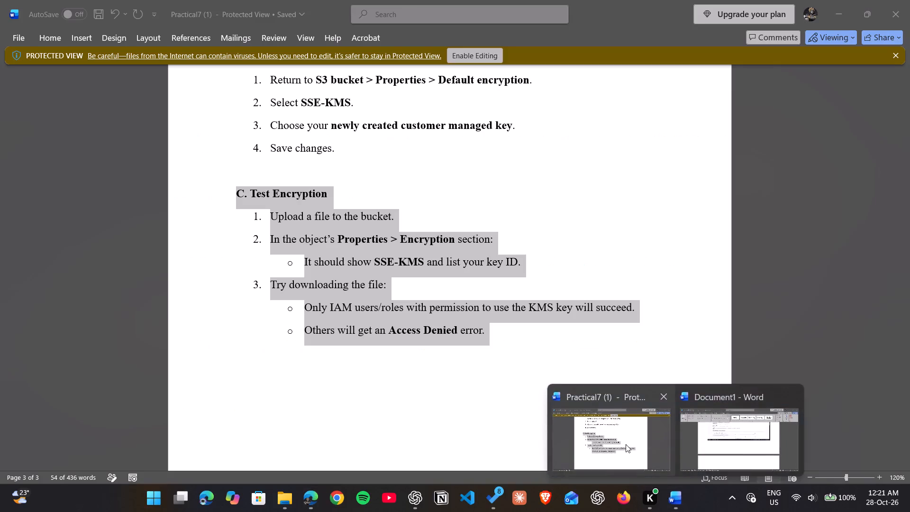
click(626, 444)
click(686, 508)
click(716, 443)
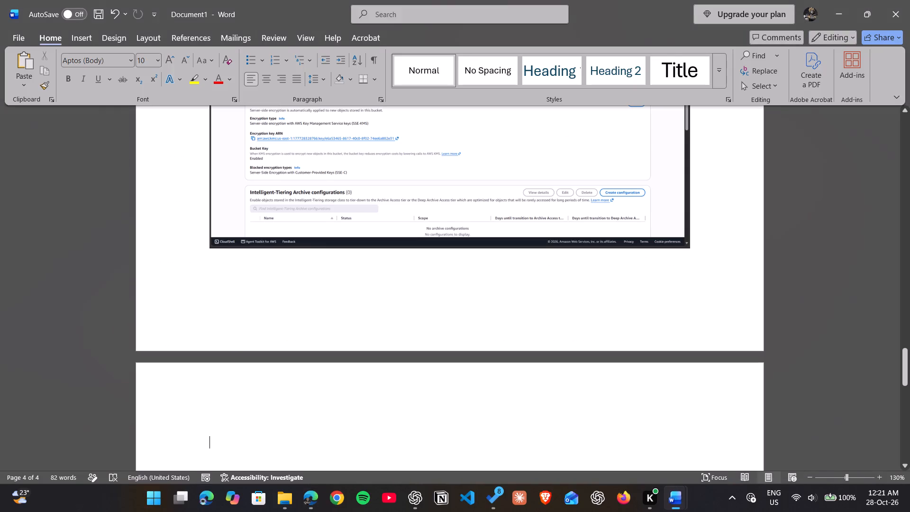
key(ctrl+v)
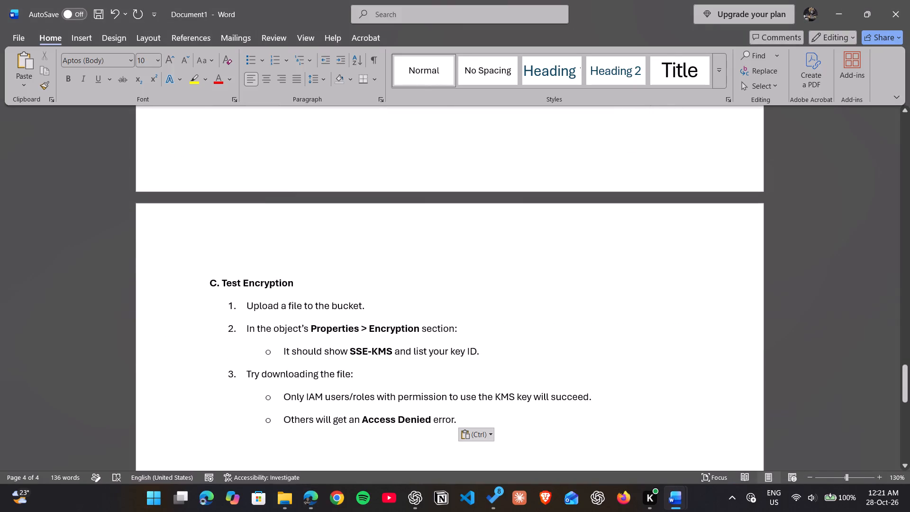
Change the pasted section heading to "Testing Encryption", without the letter prefix.
click(224, 285)
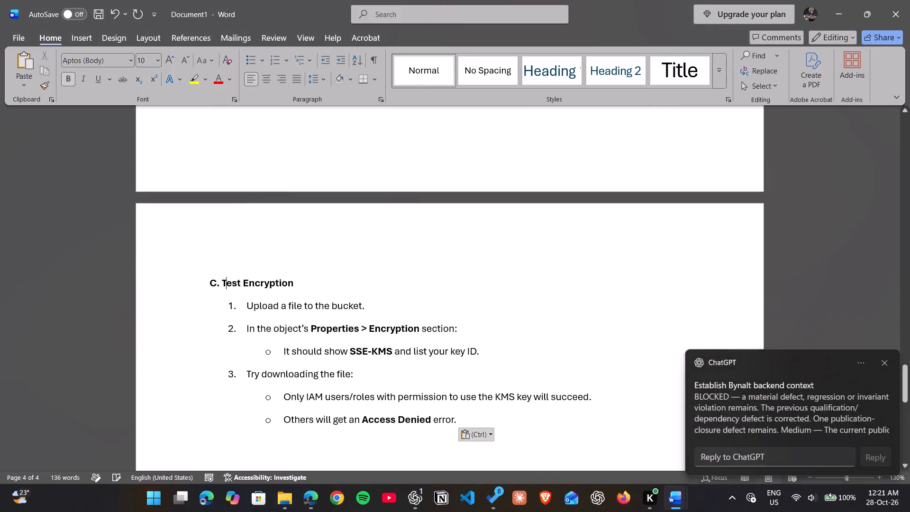
key(Left)
key(BackSpace)
key(BackSpace)
key(BackSpace)
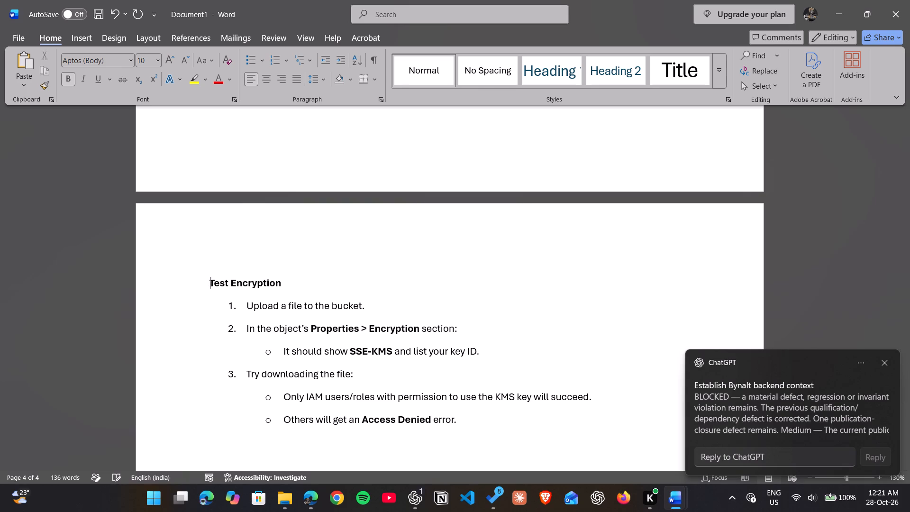
key(Right)
key(Right)
key(Right)
key(Right)
text(ing)
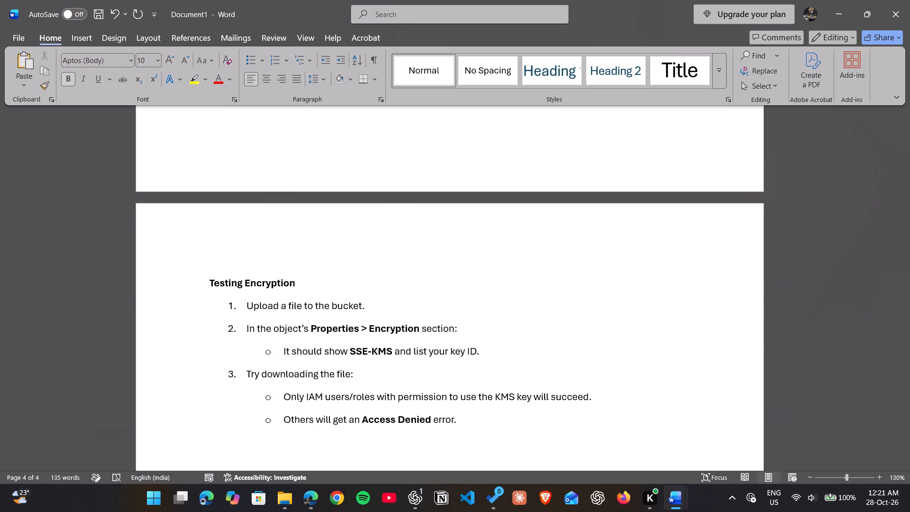
Remove the list number and indent from the "Upload a file to the bucket." line under the Testing Encryption heading.
scroll(157, 303, up, 1)
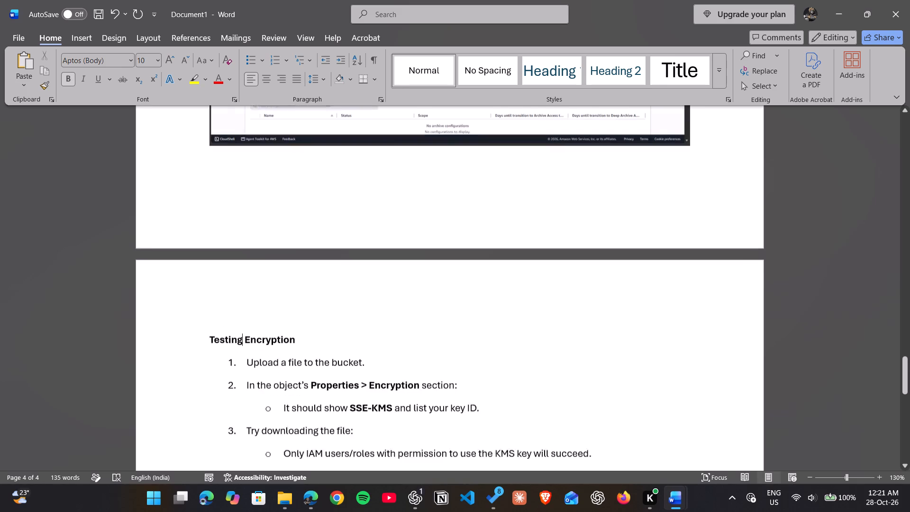
scroll(157, 303, up, 1)
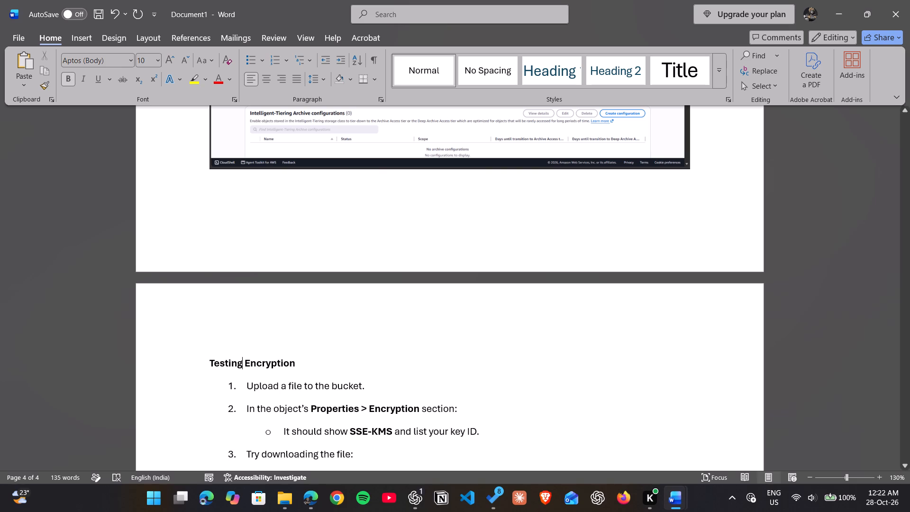
scroll(241, 364, down, 1)
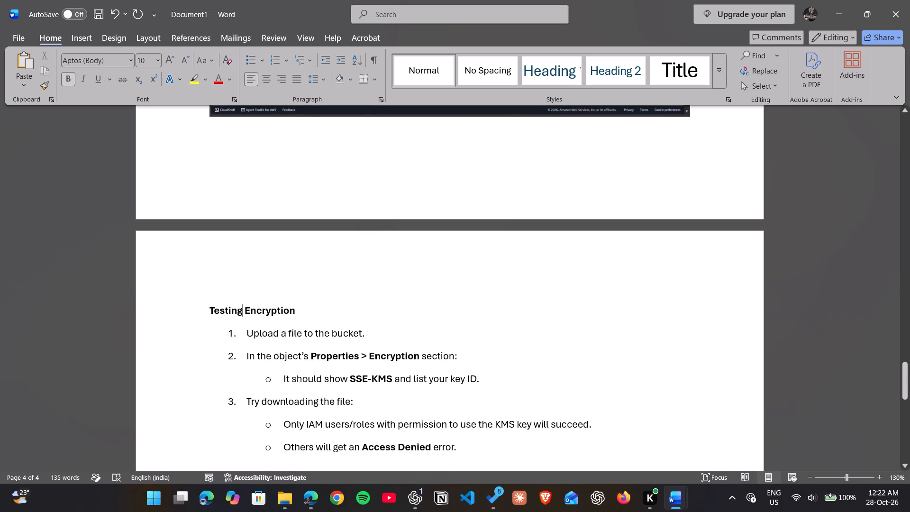
click(248, 334)
key(BackSpace)
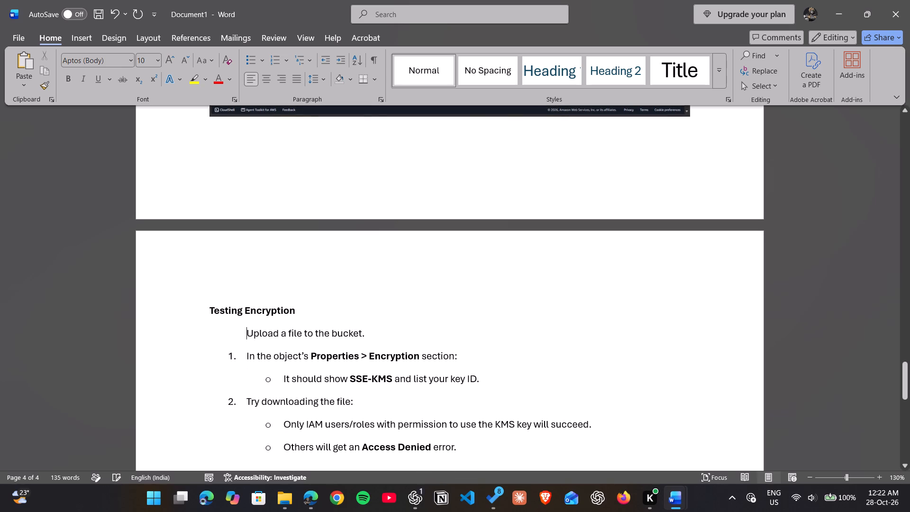
key(BackSpace)
Reword the line under the Testing Encryption heading to "Uploaded a file to the bucket", without the period, and add an empty line below it.
click(242, 334)
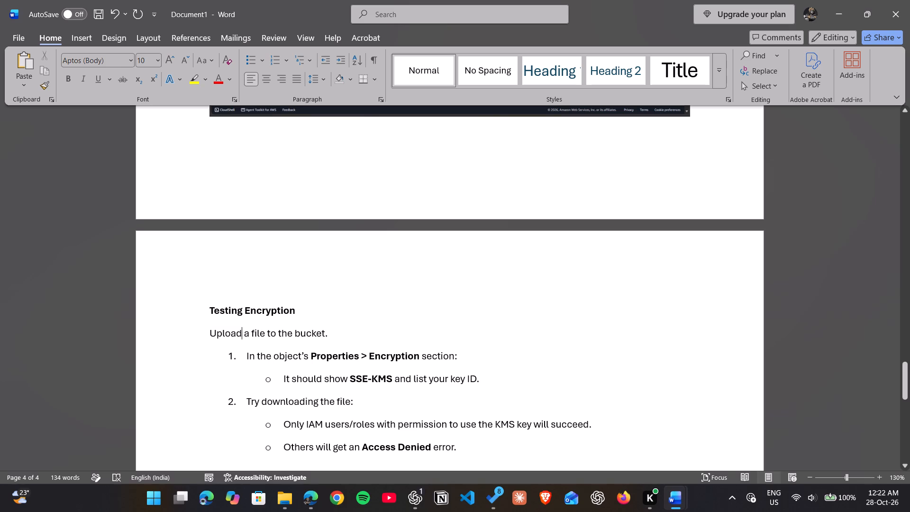
text(ed)
click(345, 332)
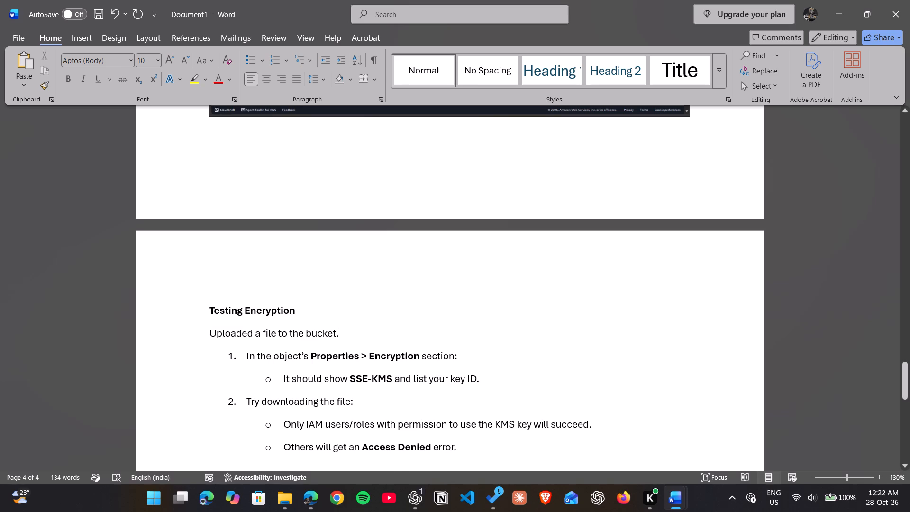
key(Return)
key(BackSpace)
key(BackSpace)
key(Return)
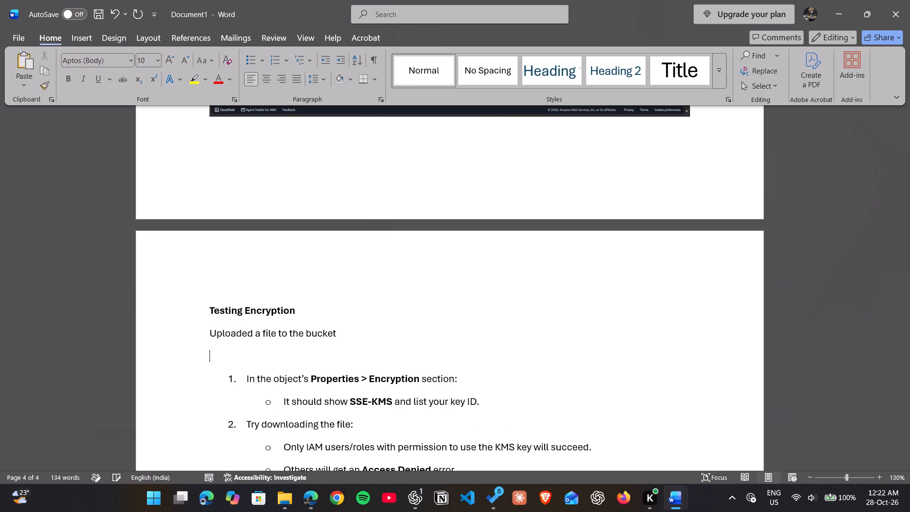
Switch to File Explorer and open the Documents folder.
key(alt+Tab)
click(300, 368)
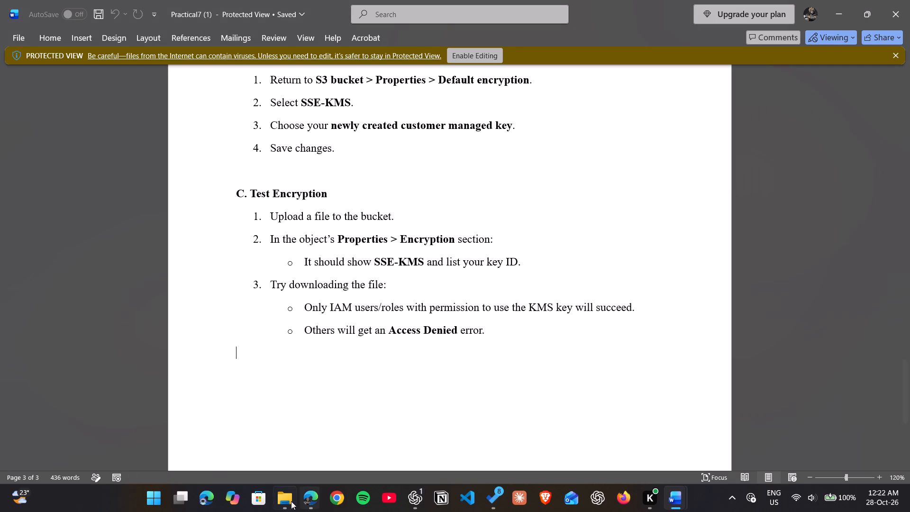
click(286, 501)
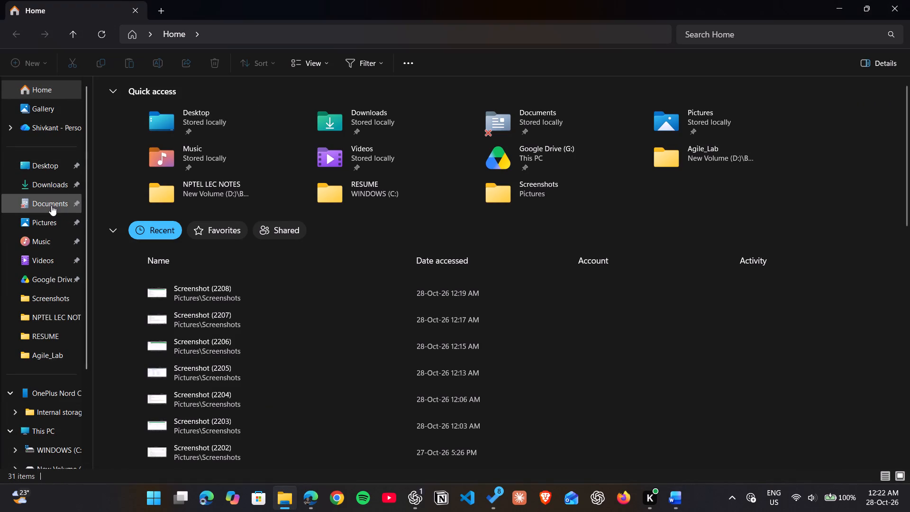
click(51, 206)
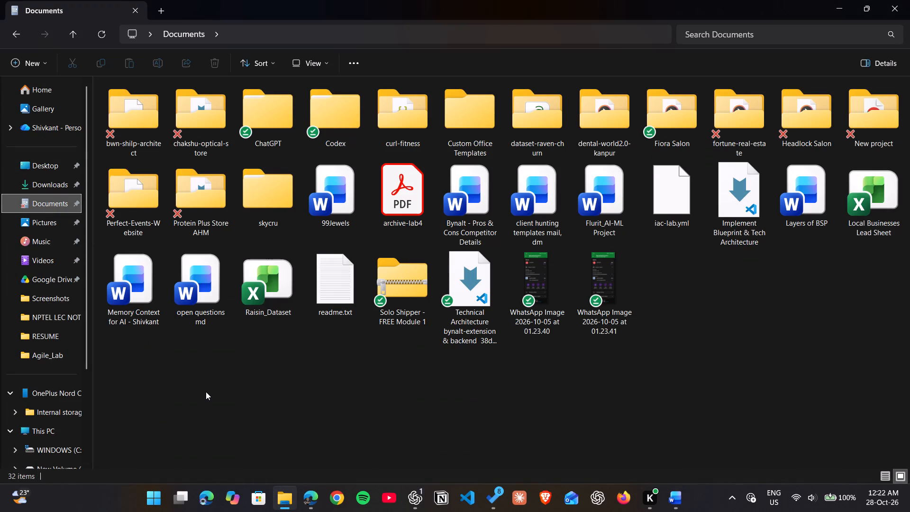
click(206, 392)
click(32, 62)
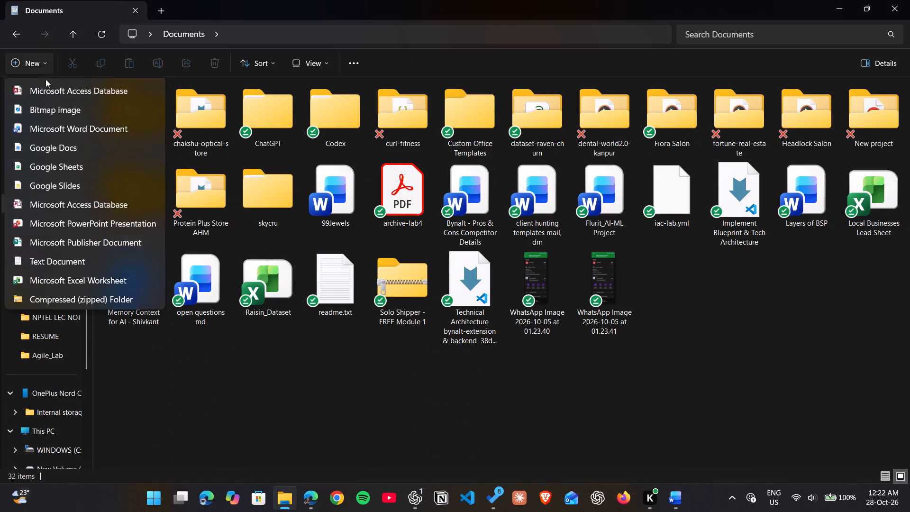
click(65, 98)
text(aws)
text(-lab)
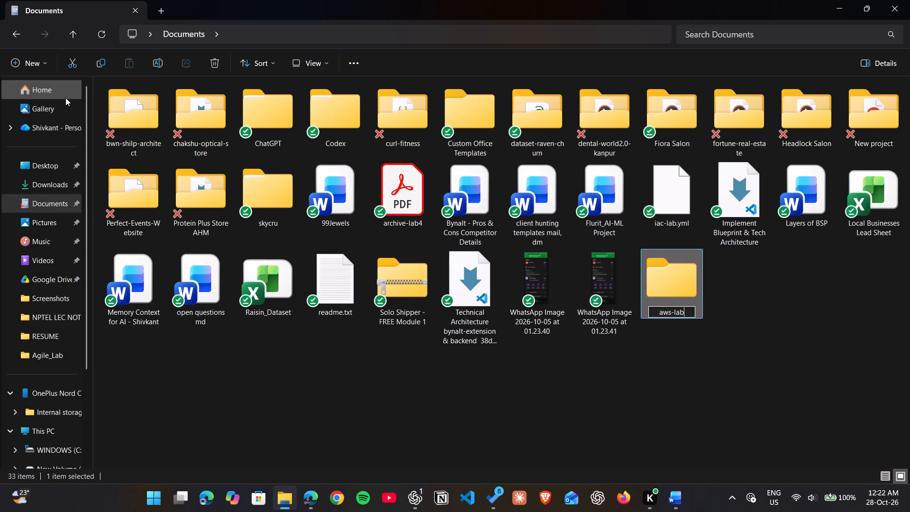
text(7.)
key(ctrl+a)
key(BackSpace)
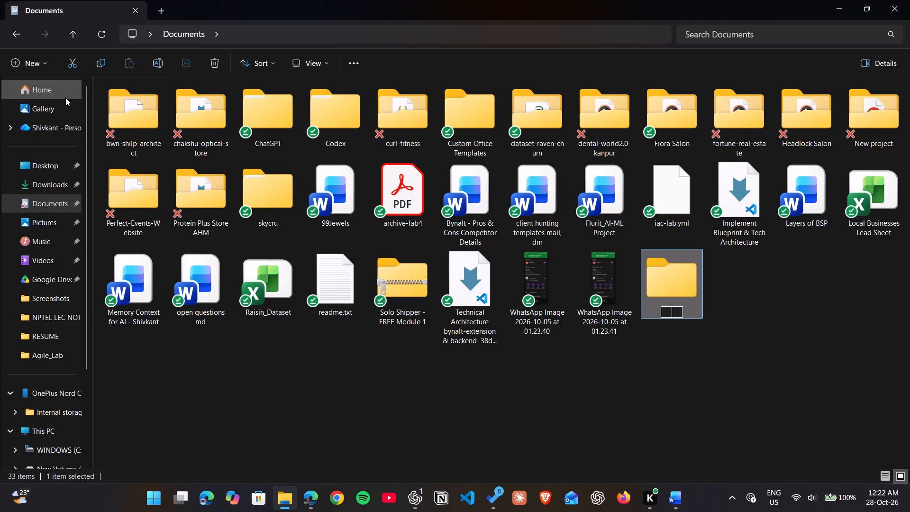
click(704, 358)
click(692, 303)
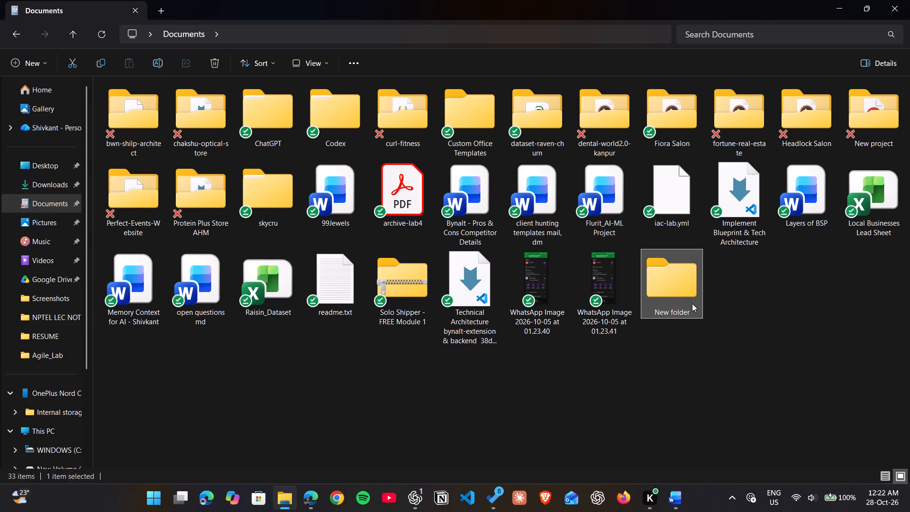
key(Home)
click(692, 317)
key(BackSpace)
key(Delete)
click(54, 210)
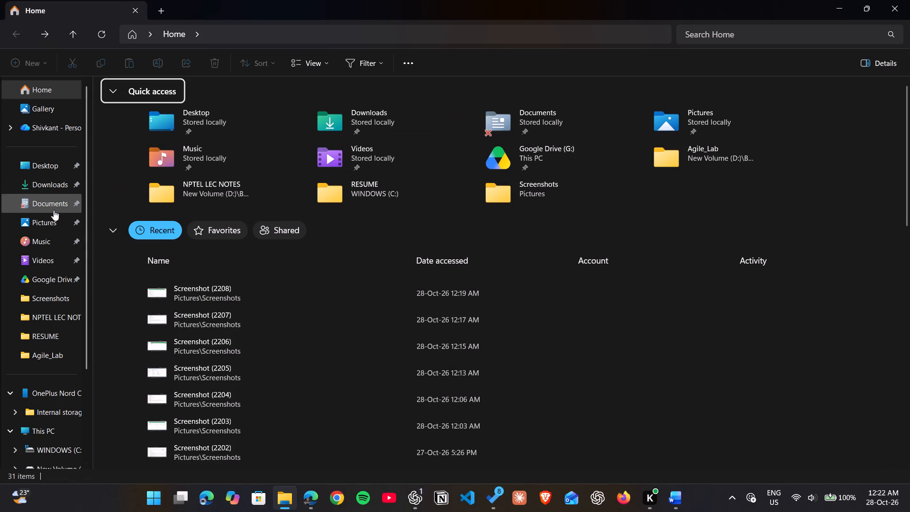
click(636, 457)
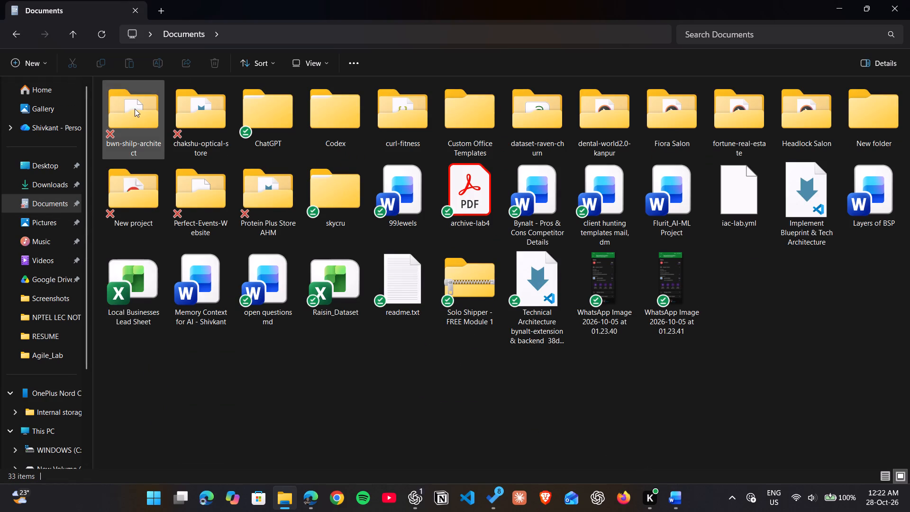
click(34, 67)
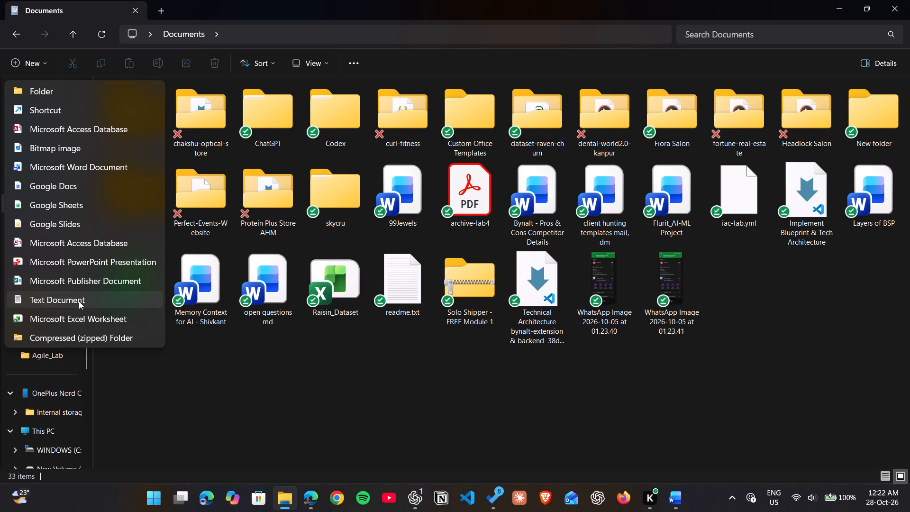
click(77, 301)
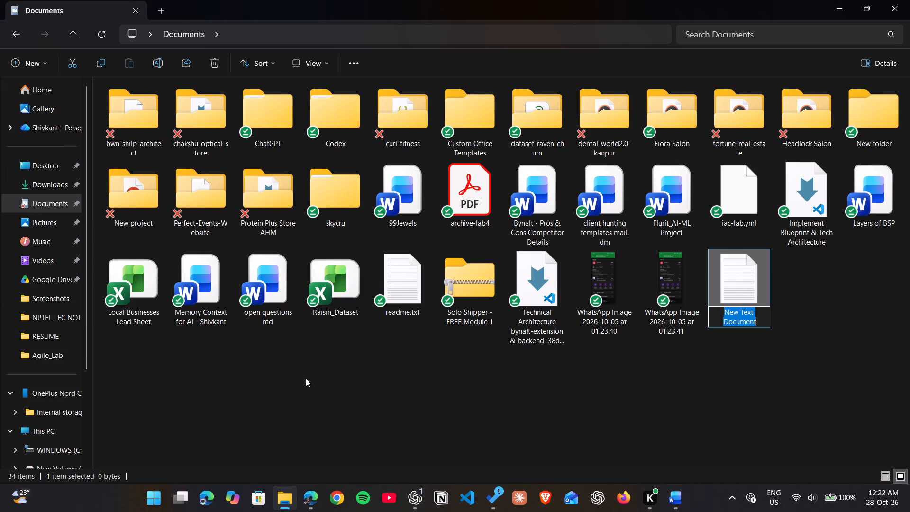
text(aws-lab7)
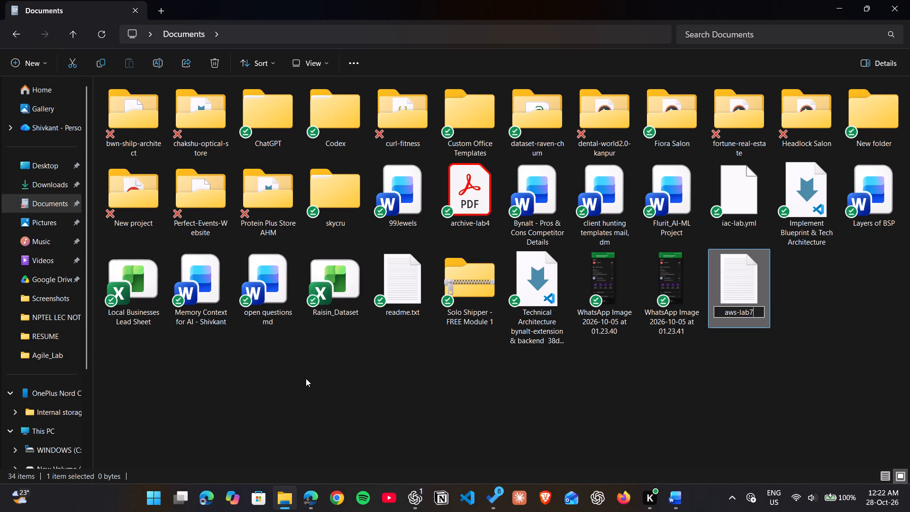
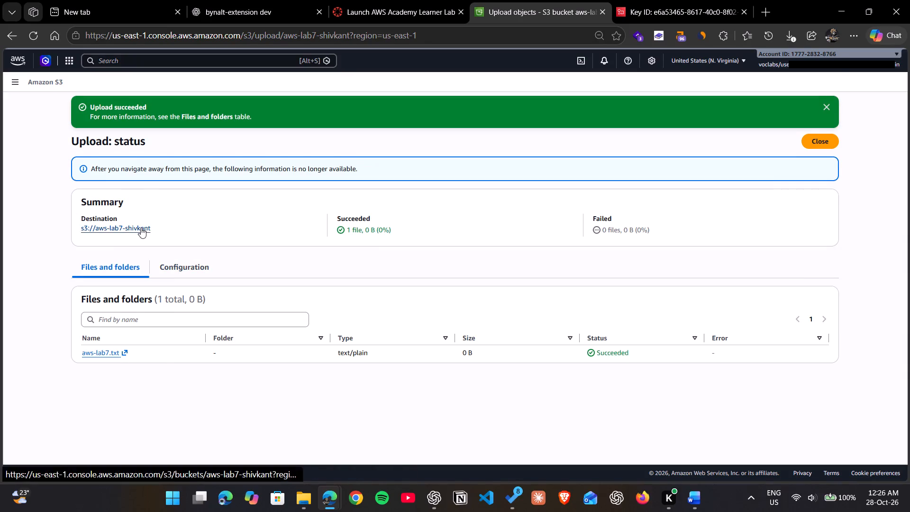
click(812, 148)
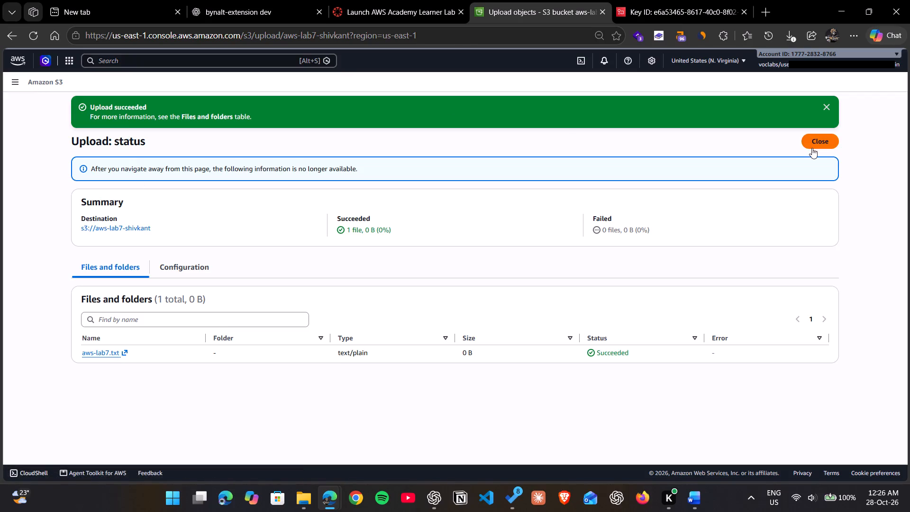
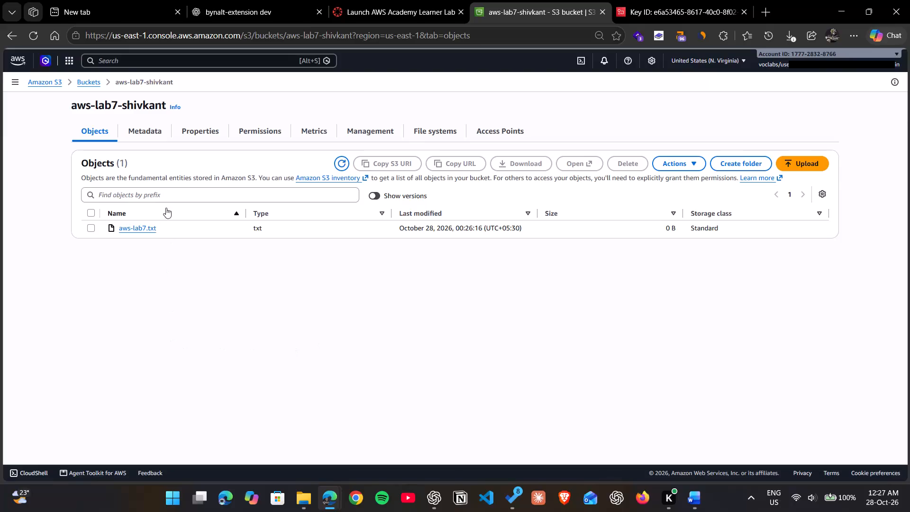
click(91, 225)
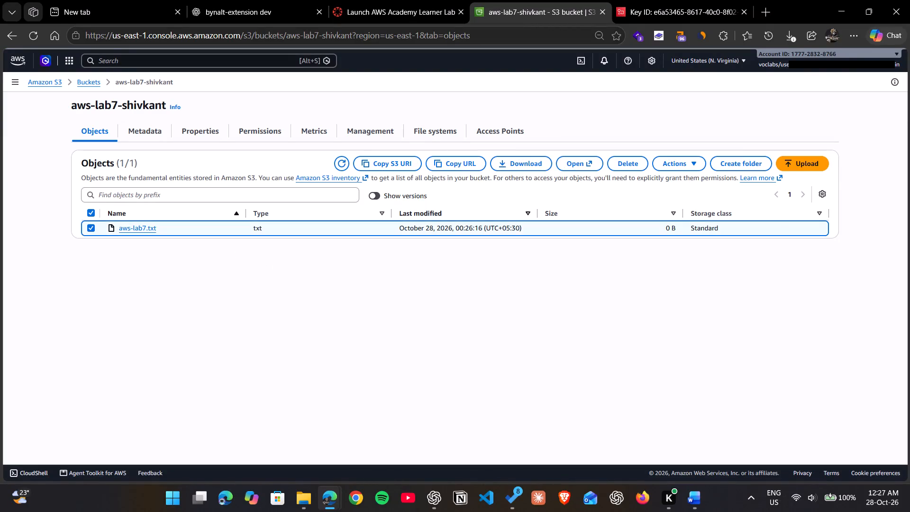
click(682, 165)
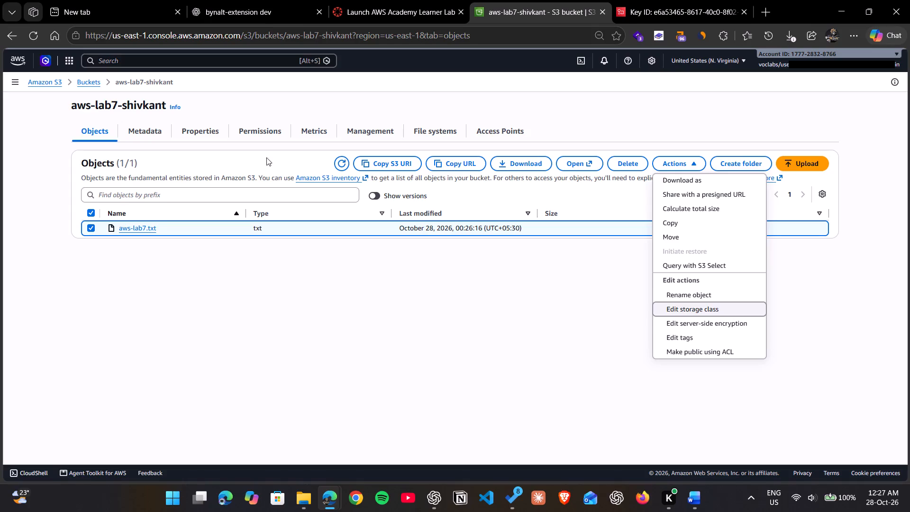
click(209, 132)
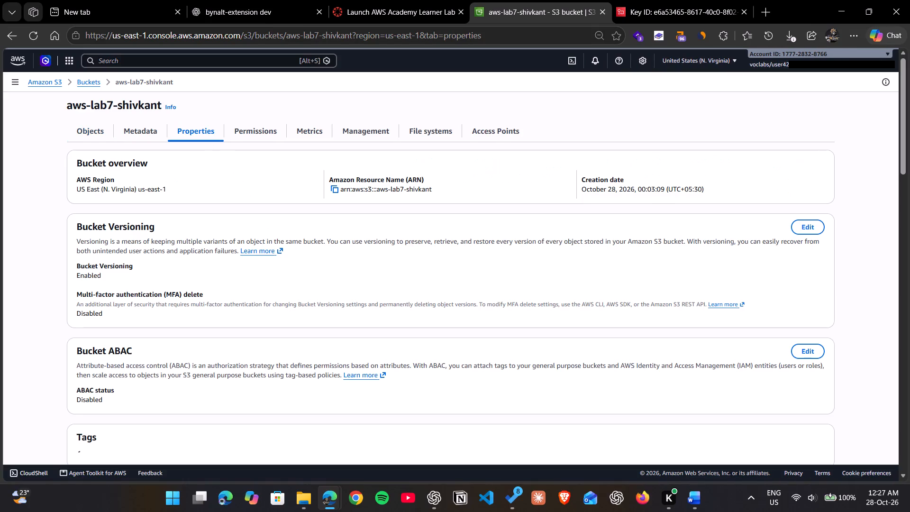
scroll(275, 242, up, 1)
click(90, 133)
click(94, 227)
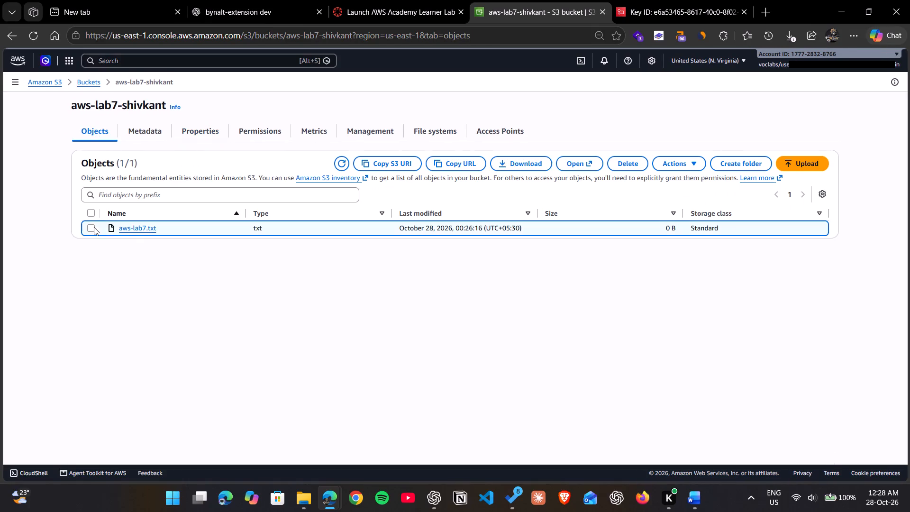
Open the details page of the uploaded object aws-lab7.txt in bucket aws-lab7-shivkant.
click(135, 229)
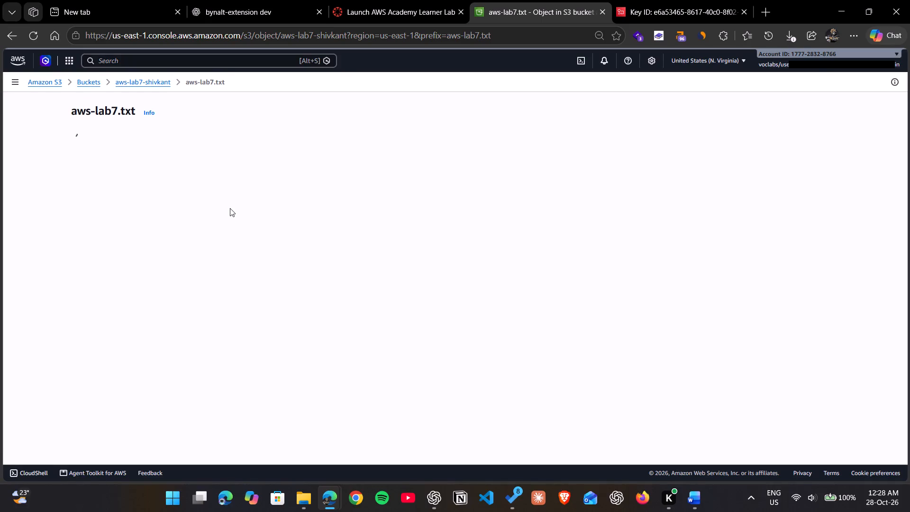
scroll(230, 208, up, 1)
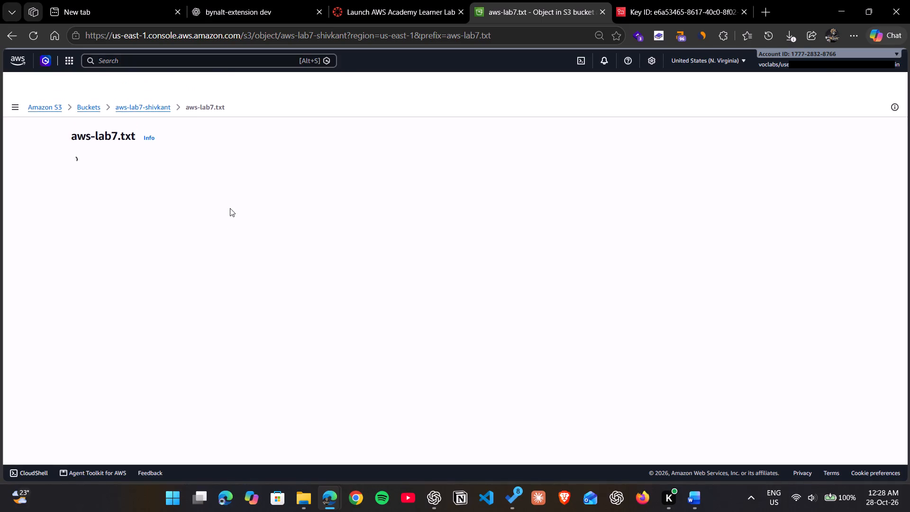
scroll(230, 208, down, 1)
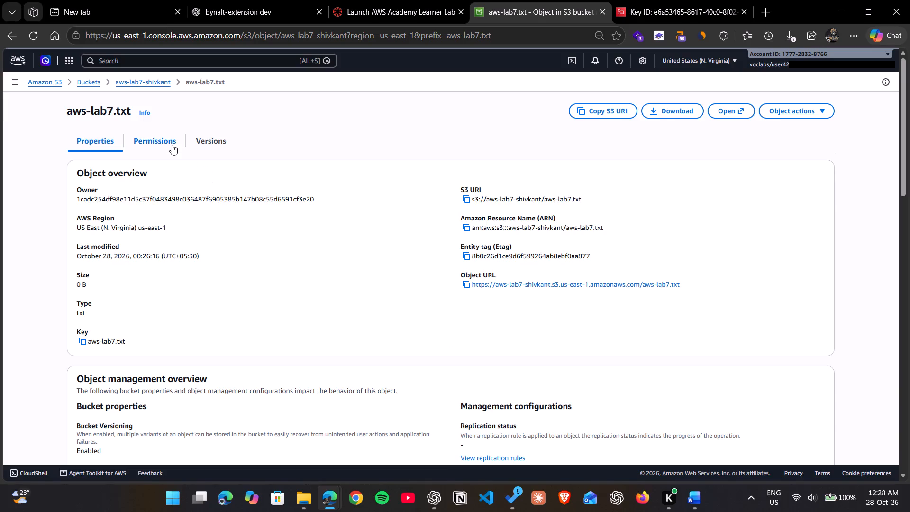
Switch to the Practical7 (1) document in Word and check the instructions in section C, Test Encryption.
click(708, 502)
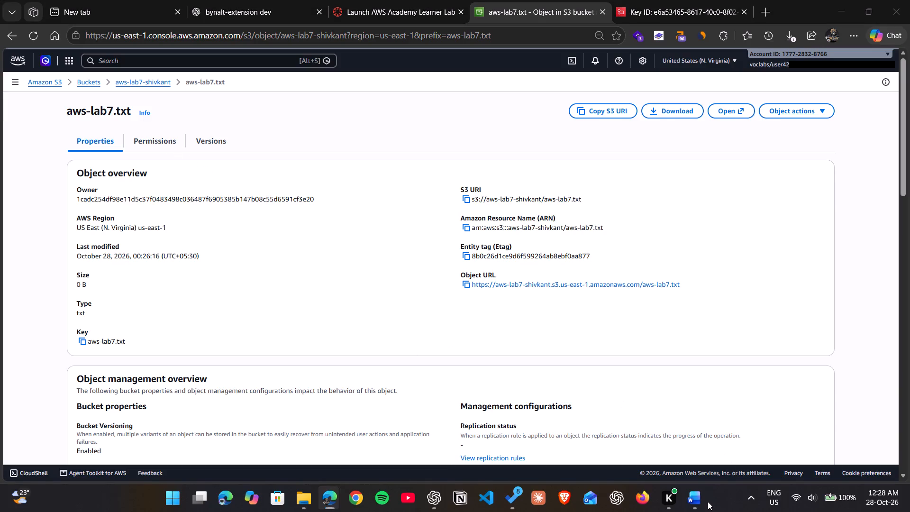
click(702, 498)
click(652, 435)
scroll(666, 343, down, 1)
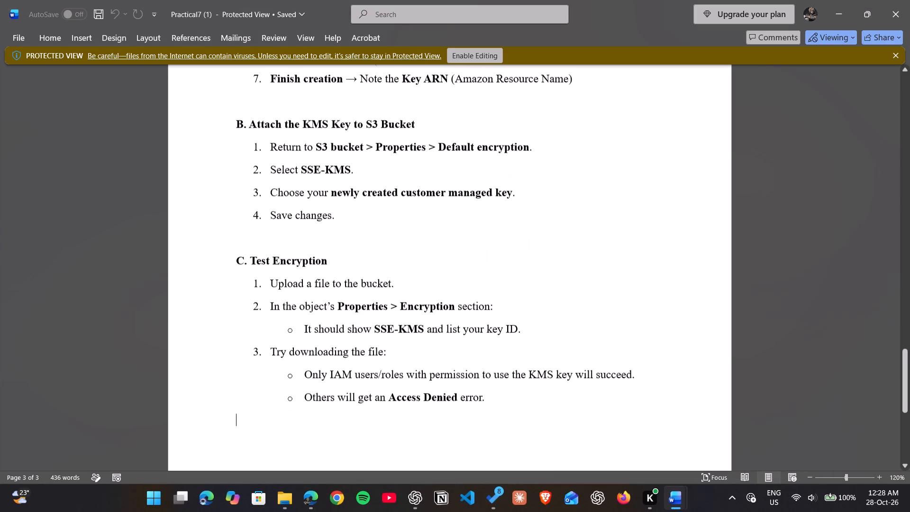
Return to the aws-lab7.txt page in Edge and examine the object's server-side encryption settings.
key(alt+Tab)
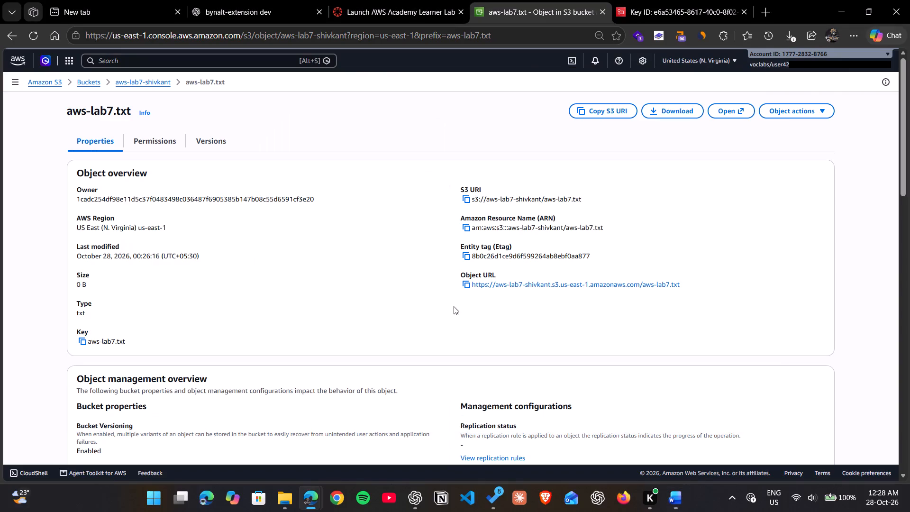
scroll(168, 248, down, 4)
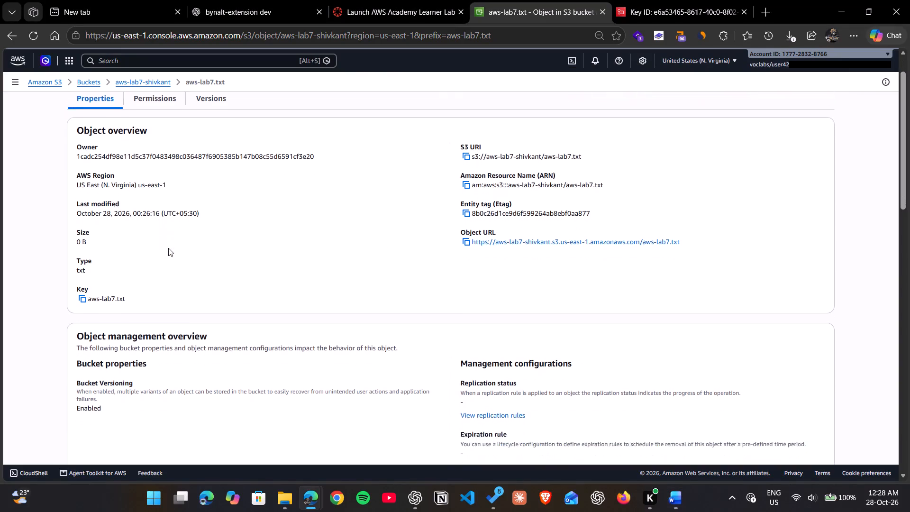
scroll(168, 248, down, 3)
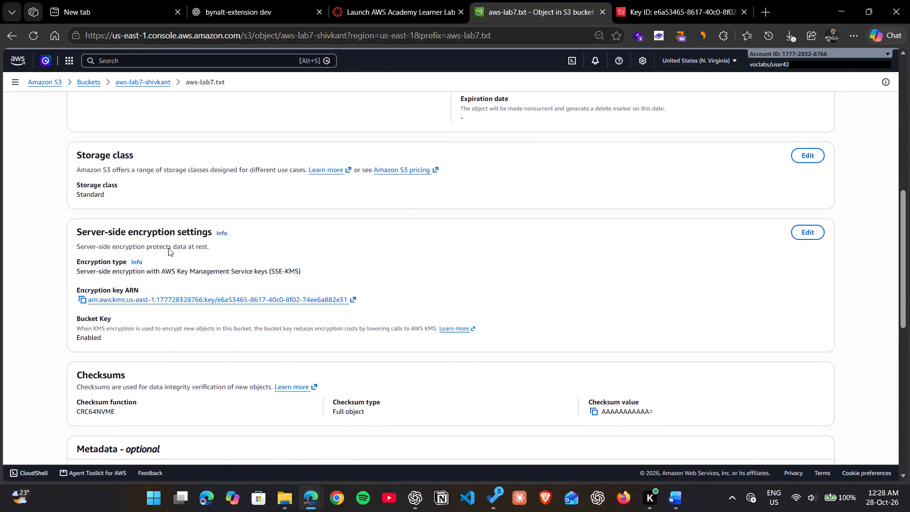
scroll(168, 248, down, 1)
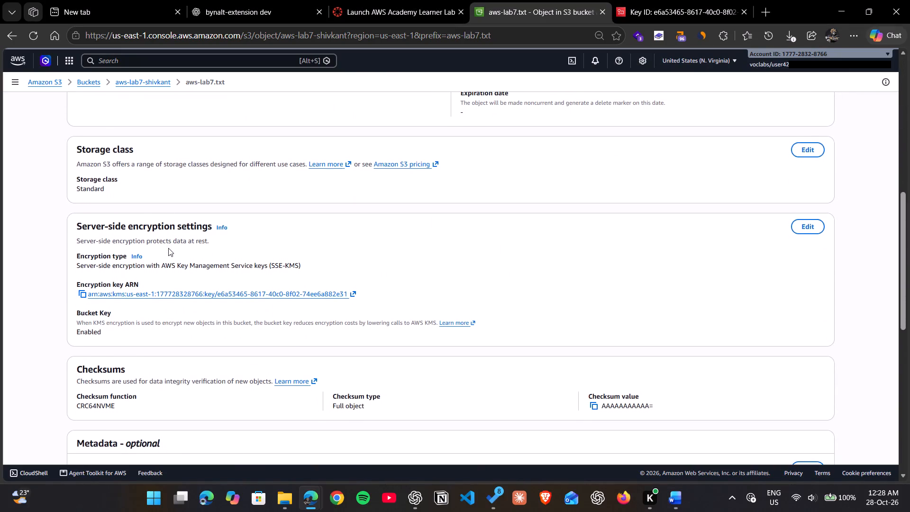
scroll(168, 248, down, 1)
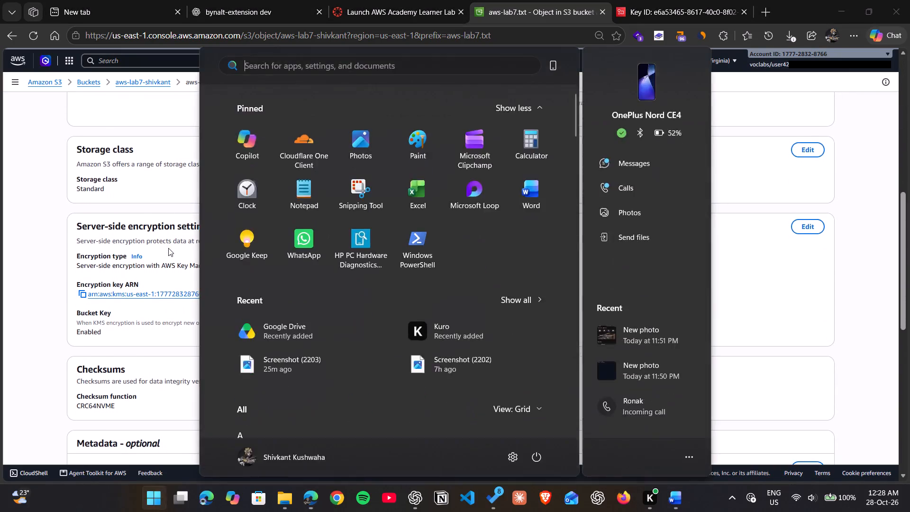
Take a screenshot of the aws-lab7.txt page showing its server-side encryption settings.
key(super+Print)
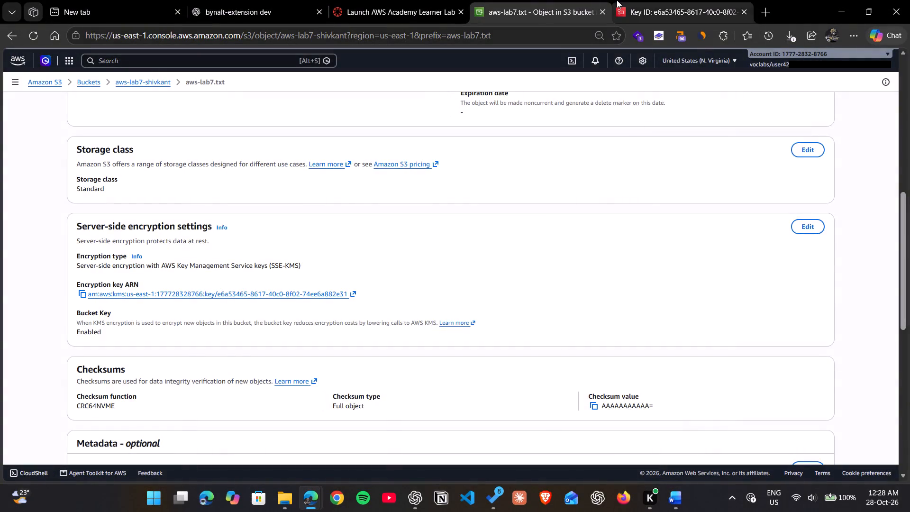
click(629, 0)
click(532, 0)
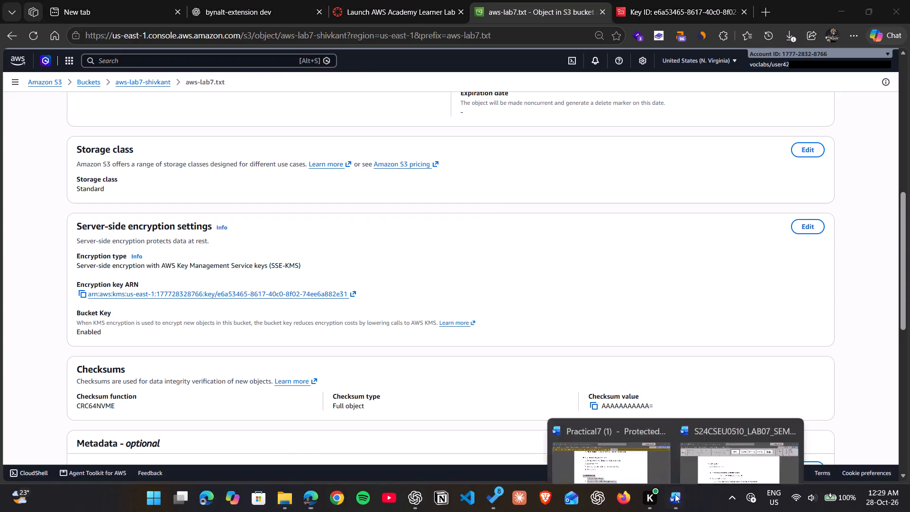
click(637, 444)
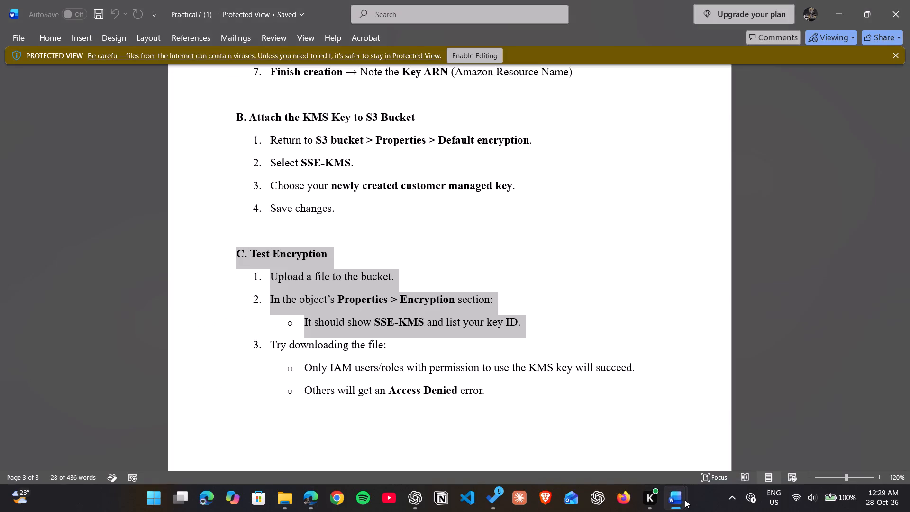
click(683, 501)
click(697, 453)
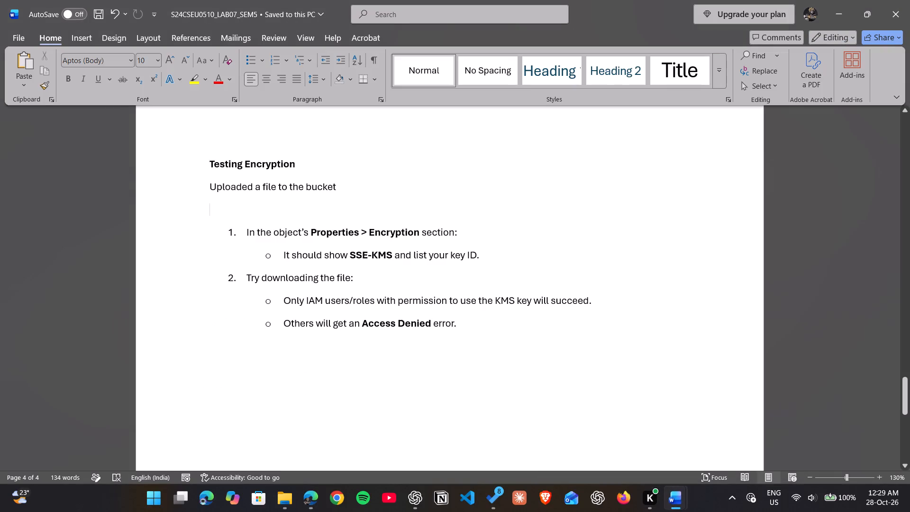
Switch back to the S3 console in Edge and duplicate the aws-lab7.txt object tab.
click(314, 501)
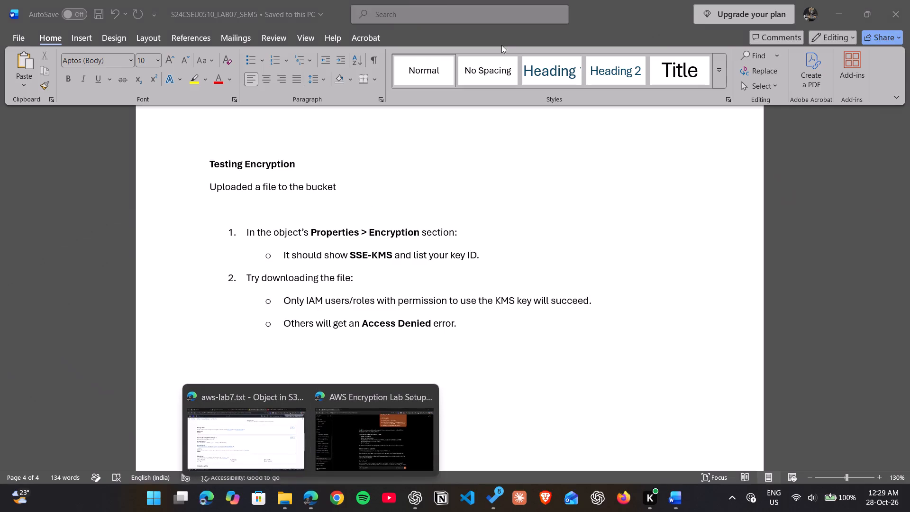
click(259, 393)
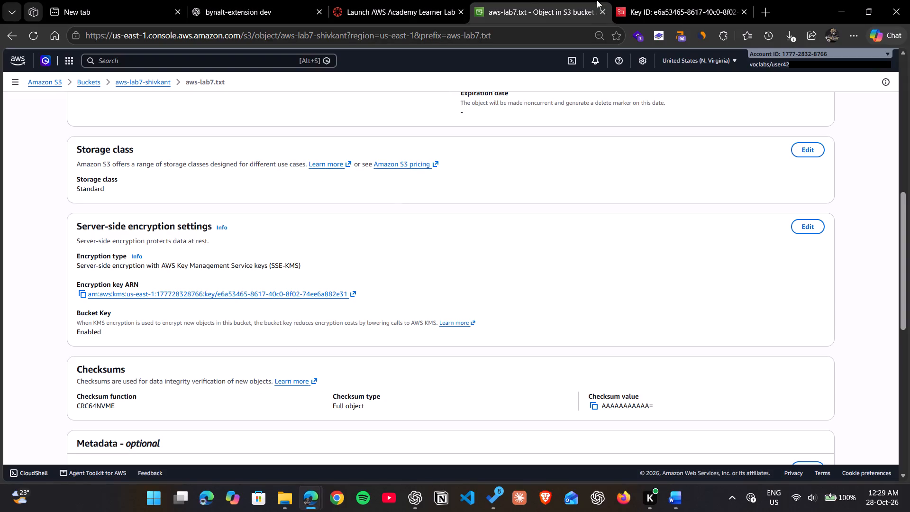
right_click(582, 10)
click(623, 91)
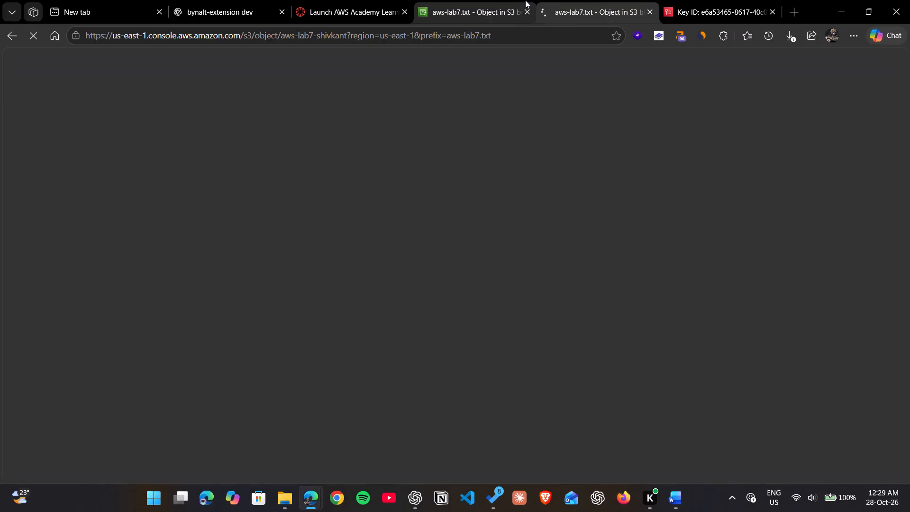
Return to the original aws-lab7.txt tab and snip nearly the whole screen, showing the server-side encryption settings.
click(523, 0)
key(Print)
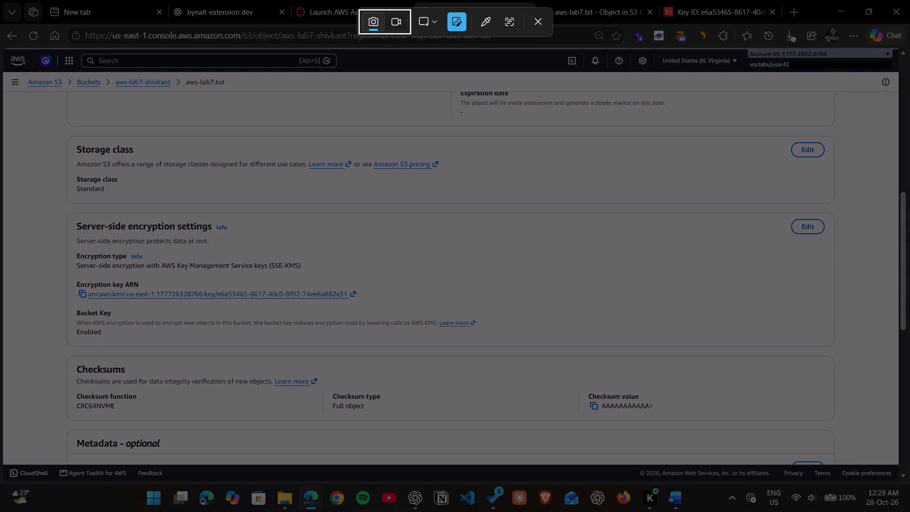
drag(0, 0, 891, 506)
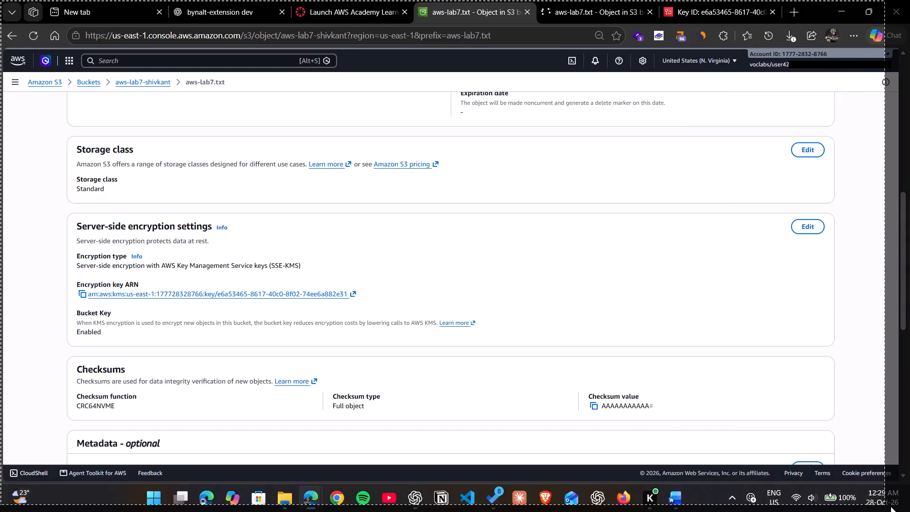
Snip the entire browser window showing aws-lab7.txt's server-side encryption settings and copy the capture.
drag(891, 506, 909, 485)
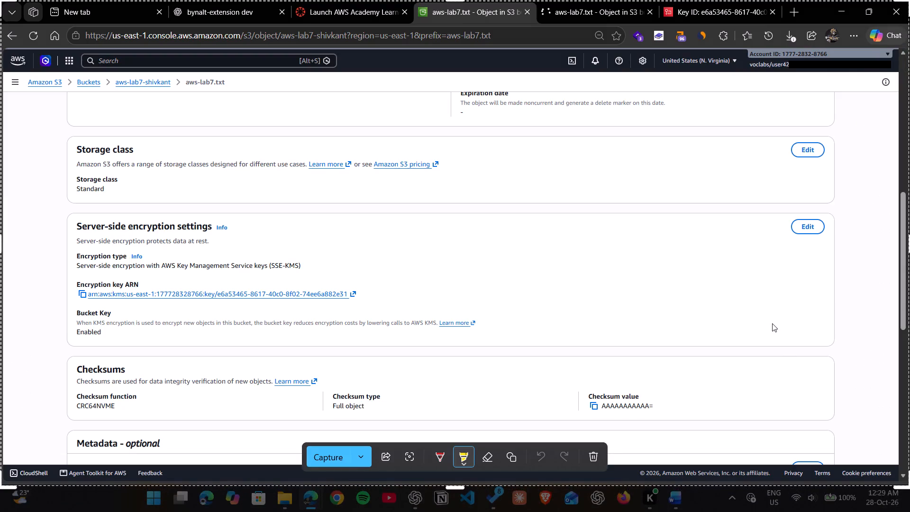
key(ctrl+c)
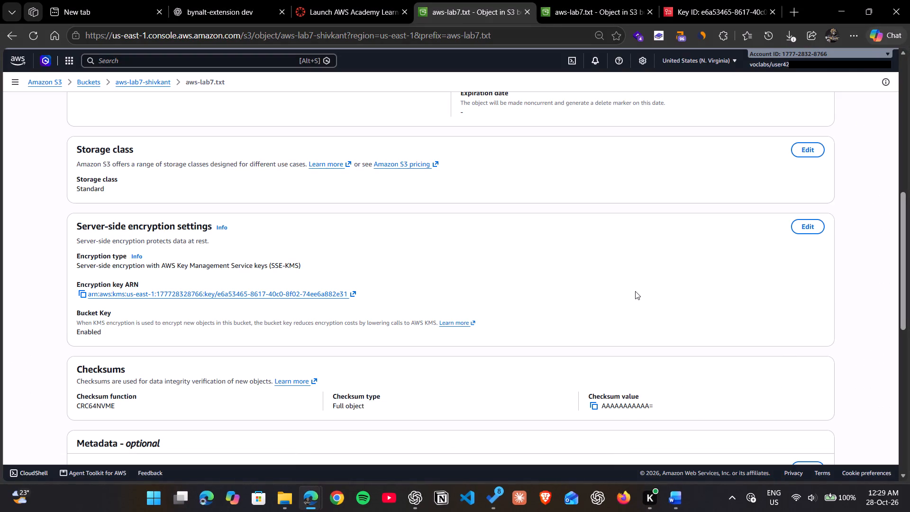
key(Print)
drag(0, 0, 701, 336)
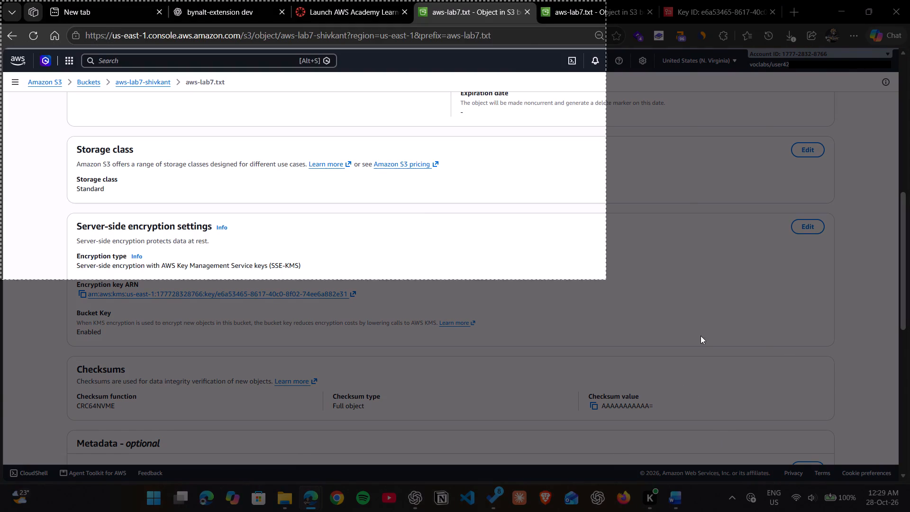
drag(701, 336, 903, 479)
key(ctrl+c)
Switch to the LAB07 report in Word and paste the screenshot below "It should show SSE-KMS and list your key ID.".
click(677, 511)
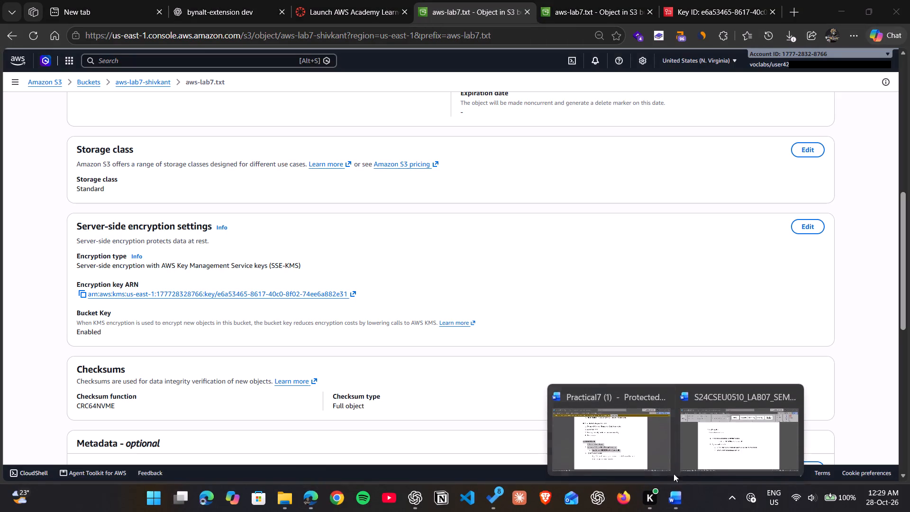
click(700, 452)
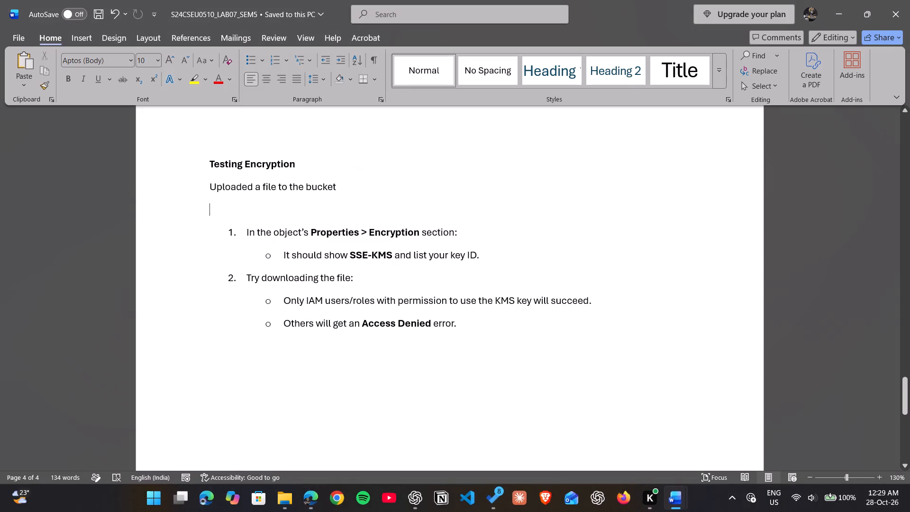
click(488, 249)
key(Return)
key(BackSpace)
key(ctrl+v)
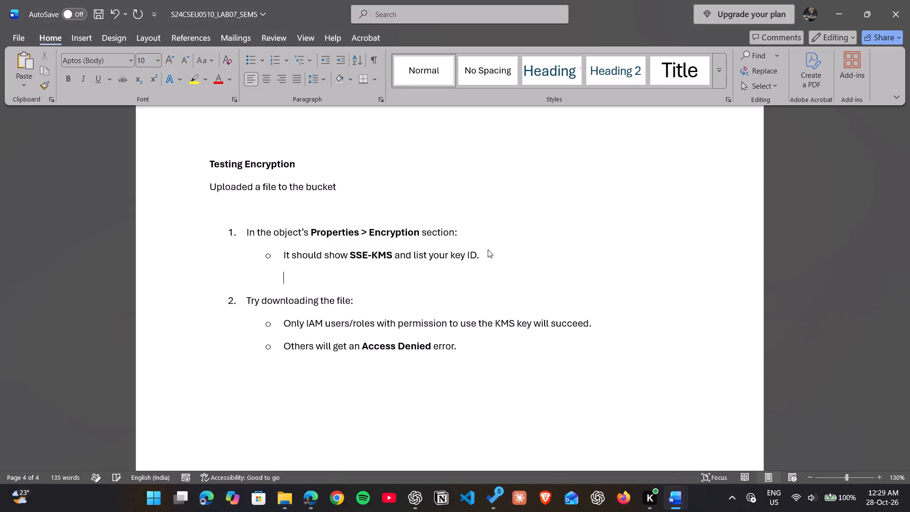
key(ctrl+z)
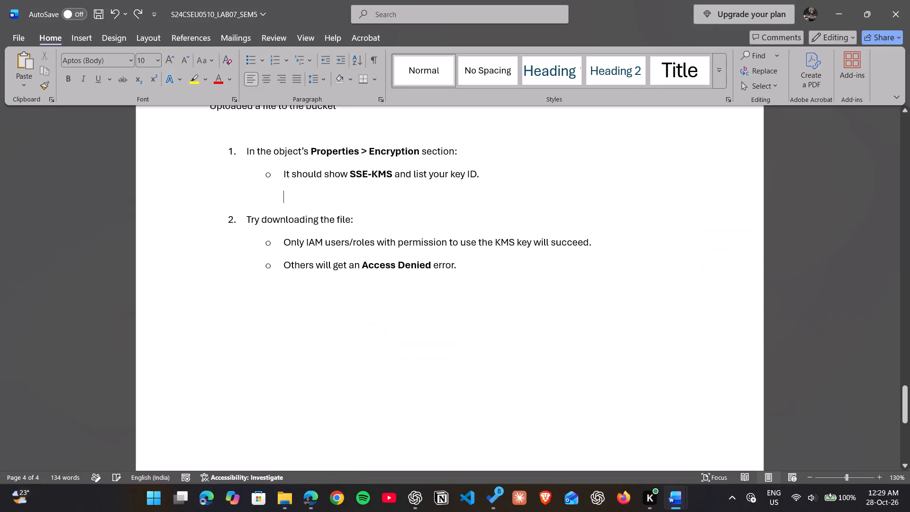
key(BackSpace)
key(BackSpace)
key(ctrl+v)
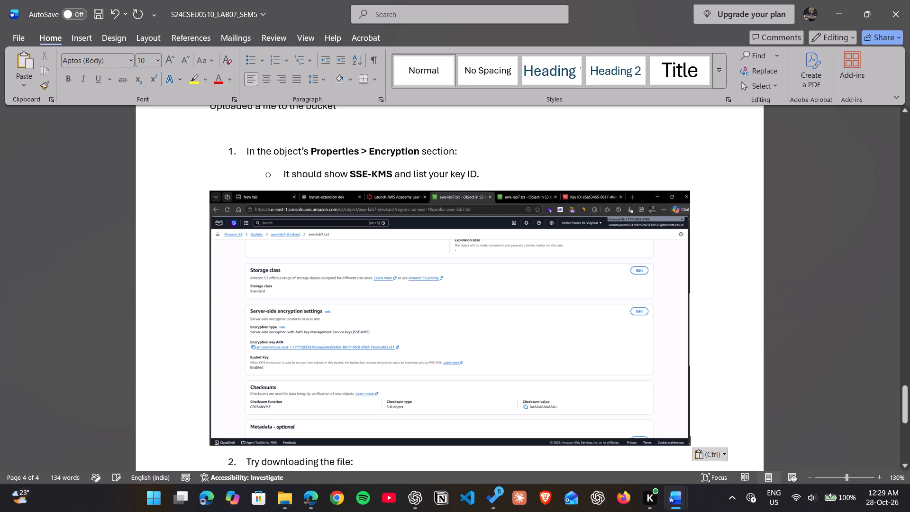
Remove the bullet from the "It should show SSE-KMS" line and the number from the "In the object's Properties > Encryption section:" line.
click(283, 175)
key(BackSpace)
key(BackSpace)
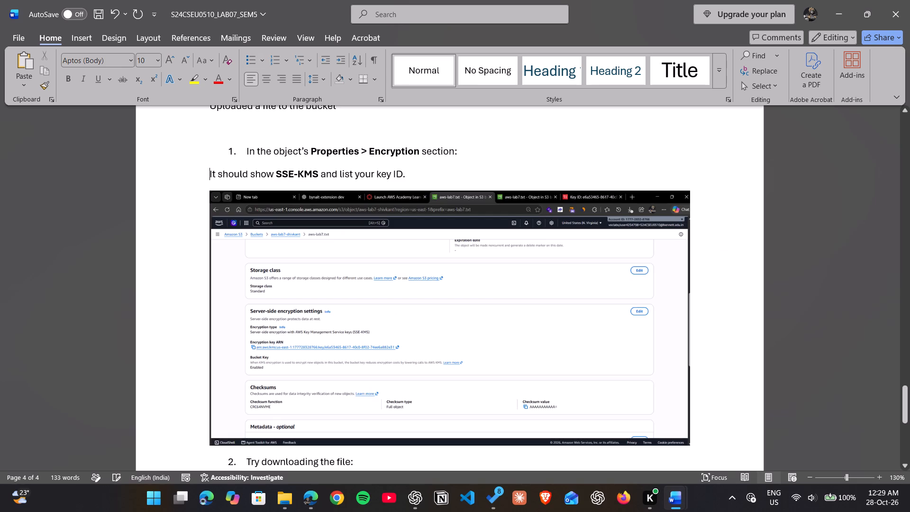
click(246, 153)
key(BackSpace)
key(BackSpace)
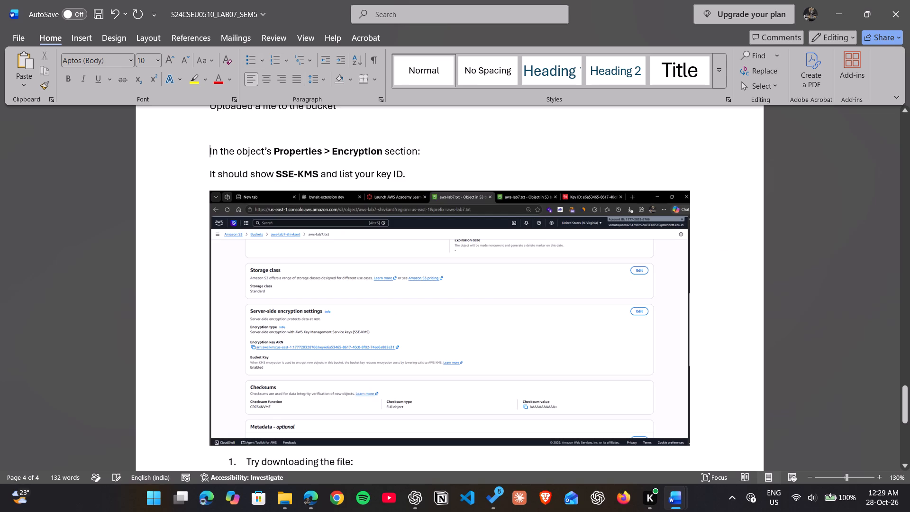
Reword the line above the screenshot as "It is showing SSE-KMS and list your key ID", without the closing full stop.
click(217, 174)
text(is)
key(space)
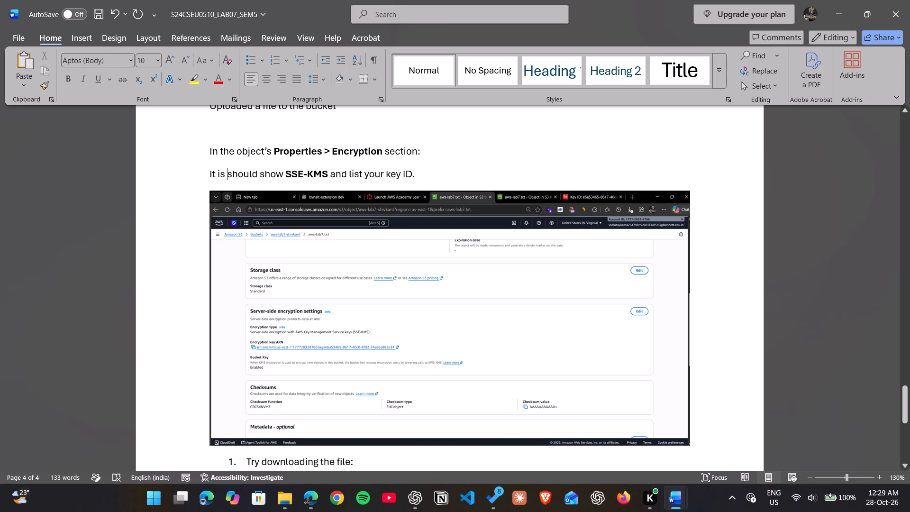
double_click(246, 174)
key(BackSpace)
click(251, 176)
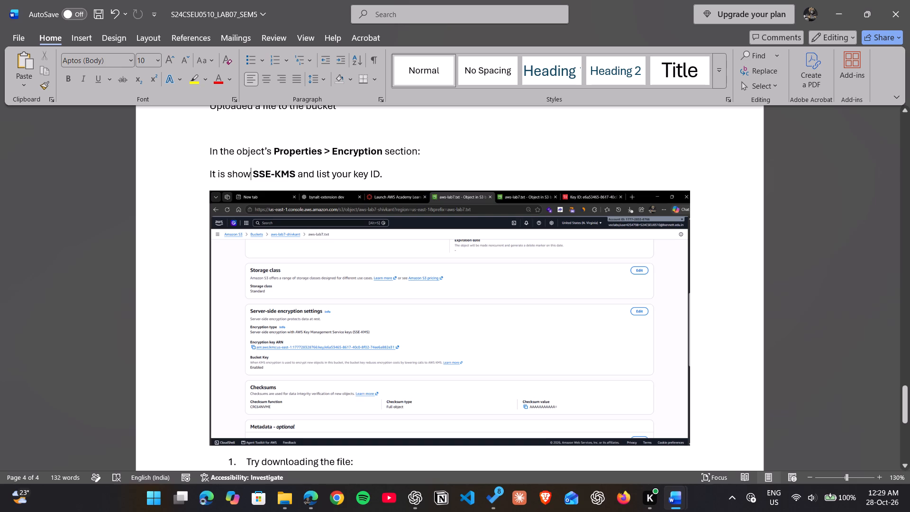
text(ing)
scroll(362, 244, down, 1)
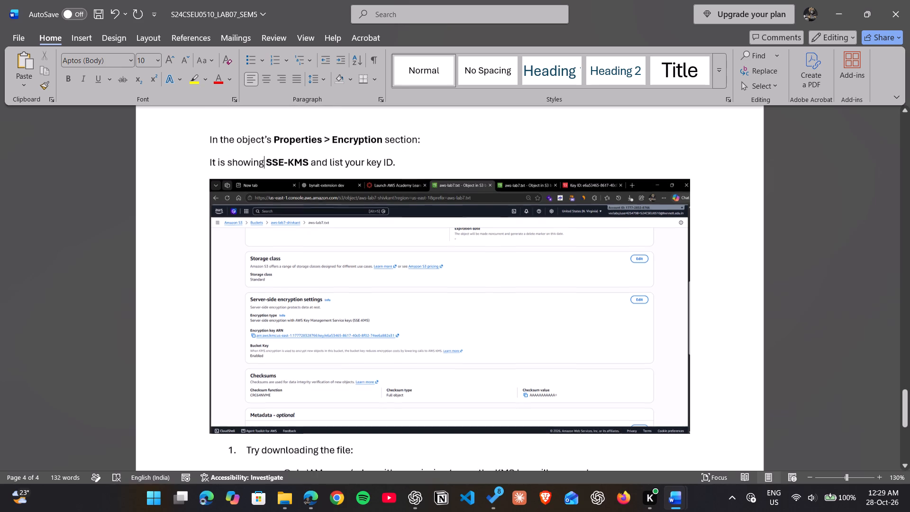
scroll(362, 244, down, 1)
scroll(385, 223, up, 1)
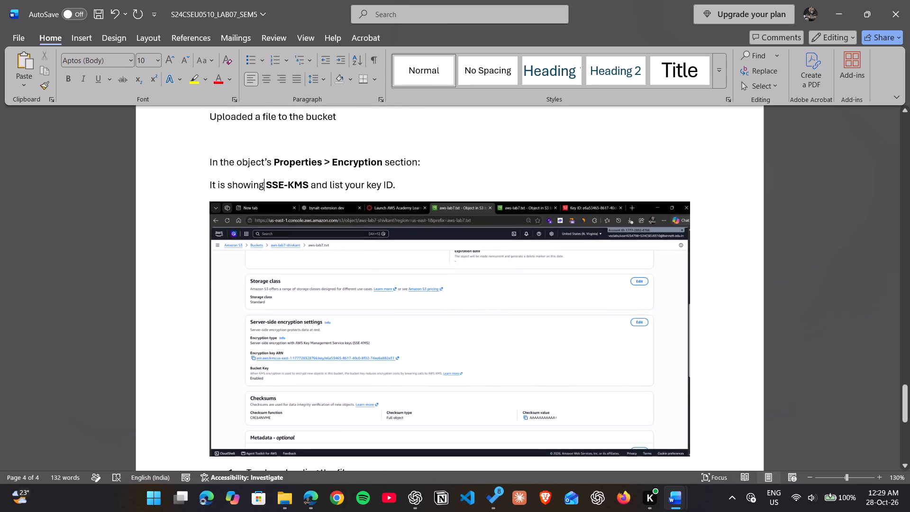
click(406, 189)
key(BackSpace)
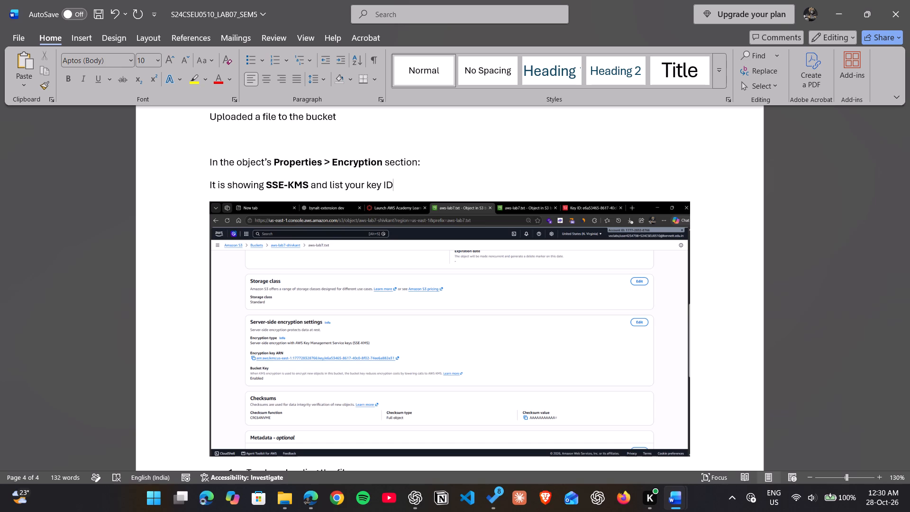
Remove the numbering from "Try downloading the file:" and insert a blank line above it.
scroll(406, 189, up, 1)
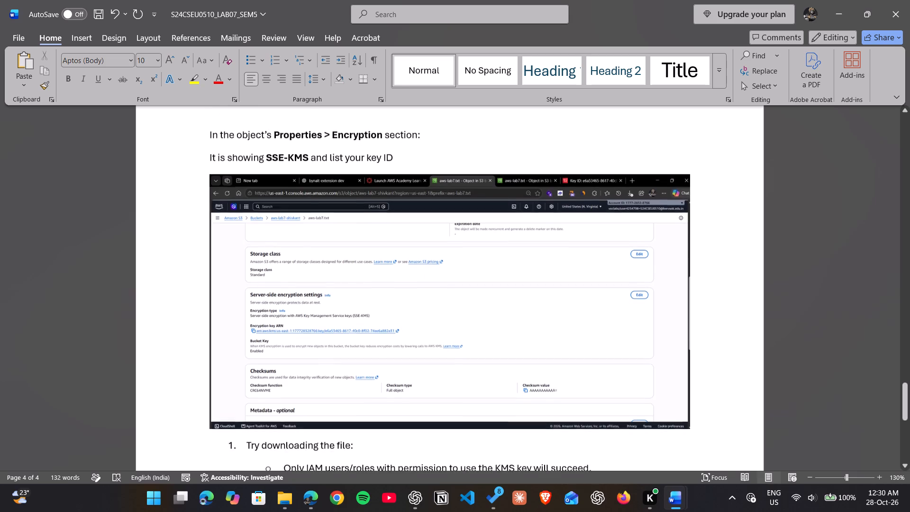
scroll(406, 189, up, 1)
scroll(364, 217, down, 3)
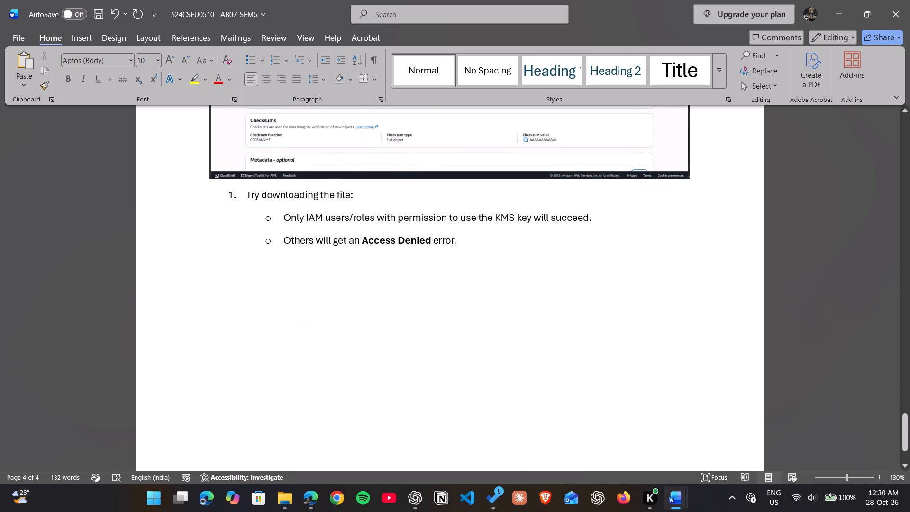
click(247, 197)
key(BackSpace)
key(BackSpace)
key(Return)
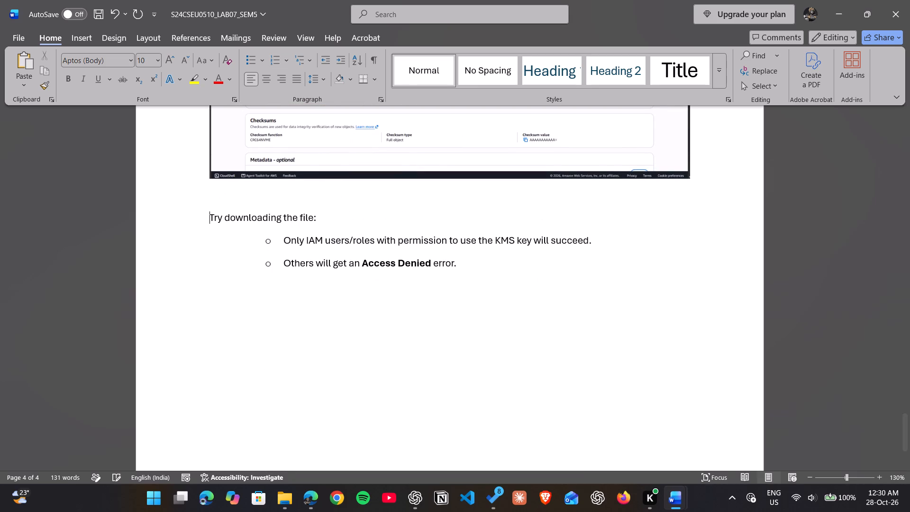
Switch to the ChatGPT window in Edge and copy the suggested Figure 7 caption text without its "Figure 7:" label.
key(alt+Tab)
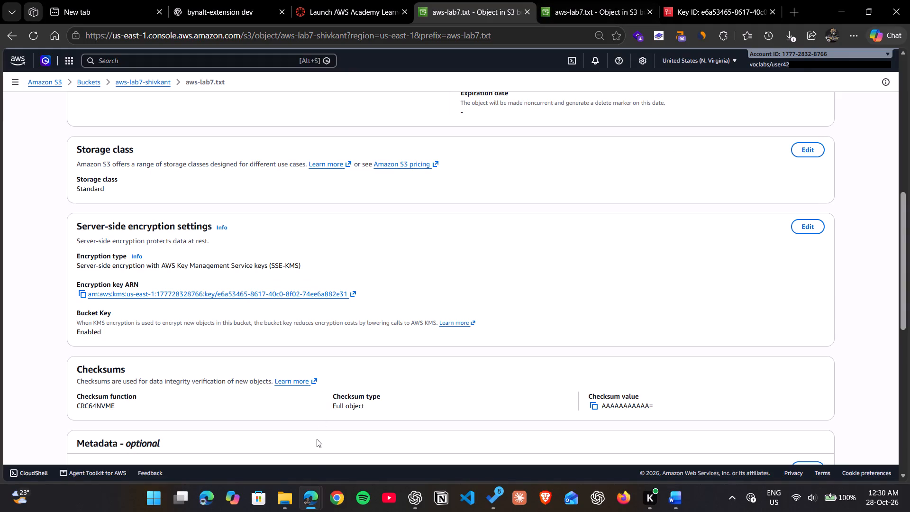
click(307, 502)
click(390, 439)
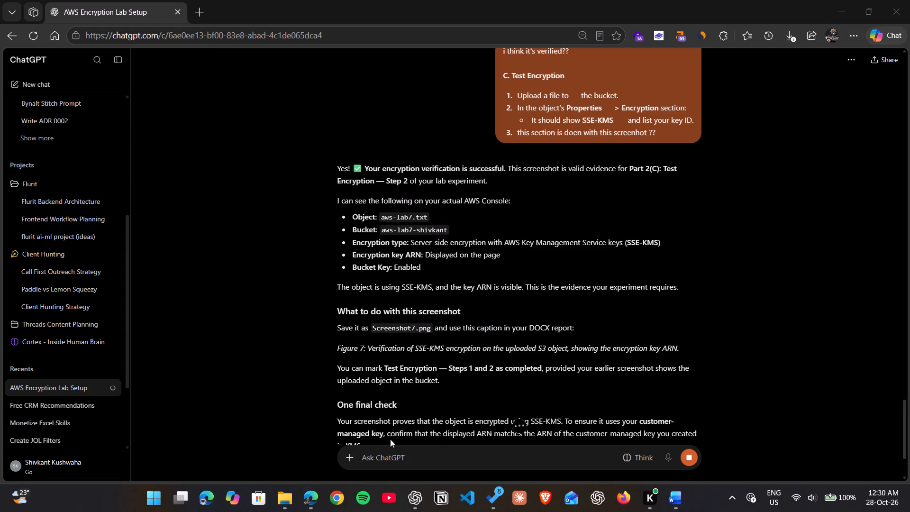
scroll(367, 302, down, 5)
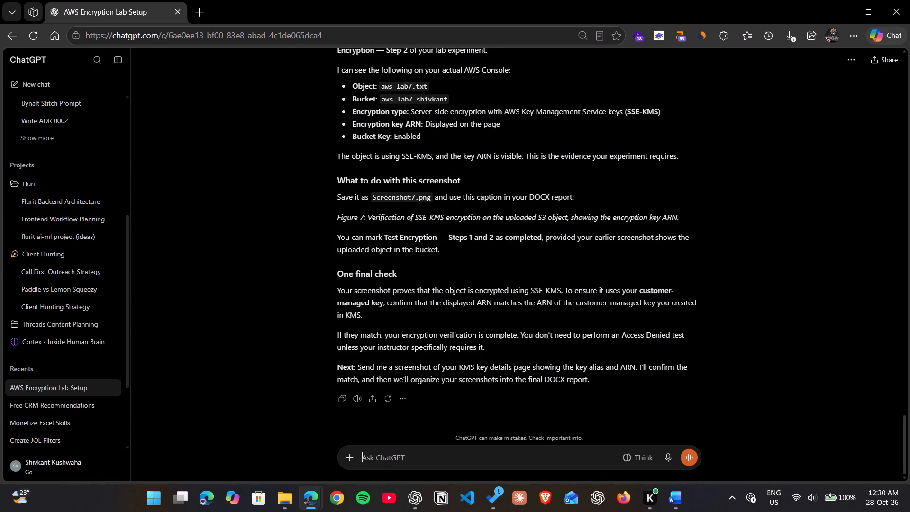
drag(367, 219, 677, 231)
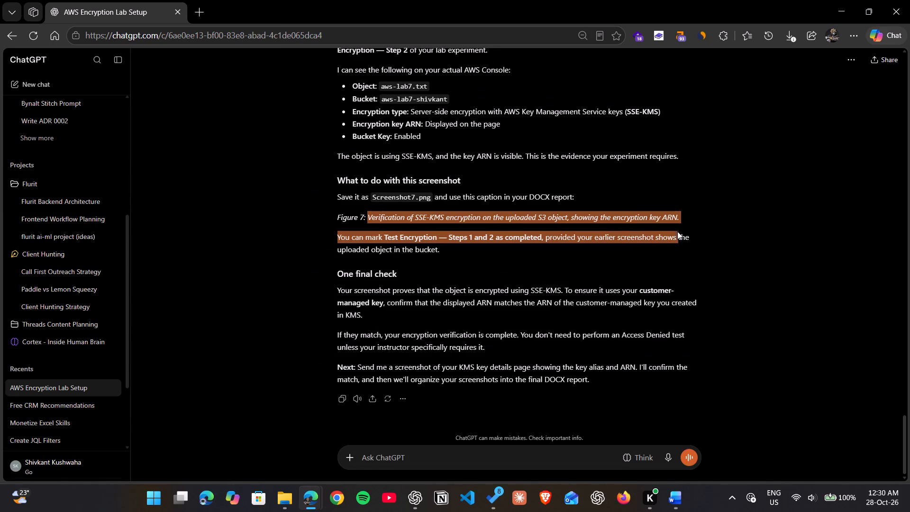
drag(677, 231, 683, 221)
key(ctrl+c)
Return to the LAB07 report in Word and paste the caption on a new line below "It is showing SSE-KMS and list your key ID".
click(685, 509)
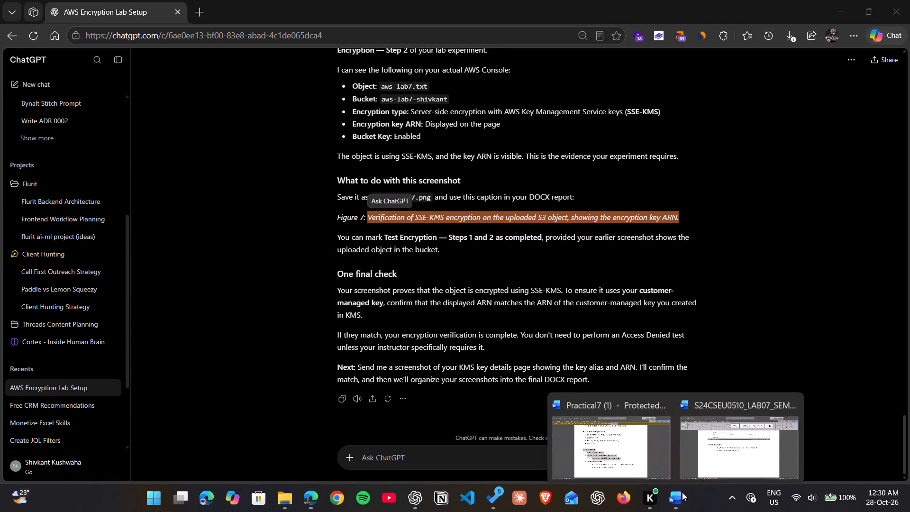
click(713, 439)
scroll(486, 231, up, 2)
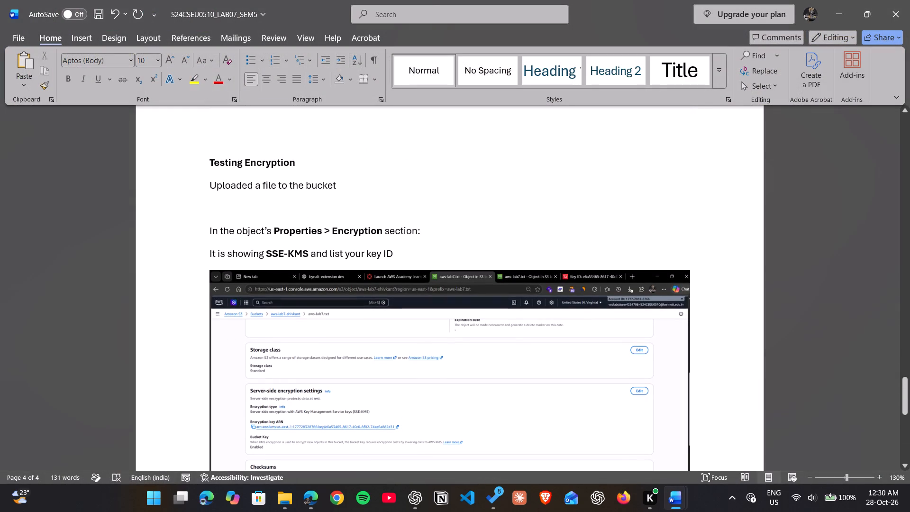
click(424, 256)
key(Return)
key(ctrl+v)
Place the text cursor on the blank line below "Uploaded a file to the bucket".
scroll(424, 256, up, 1)
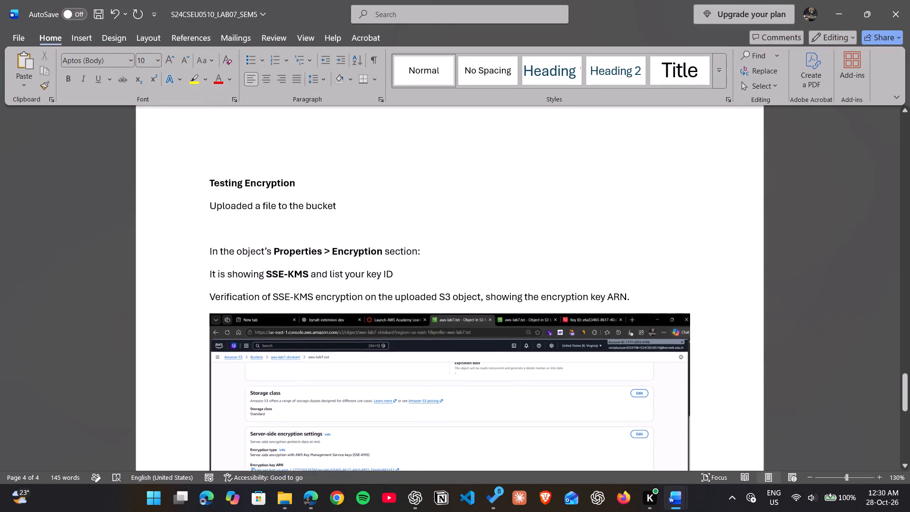
scroll(424, 256, up, 1)
click(325, 242)
key(alt+Tab)
key(alt+Tab)
click(287, 251)
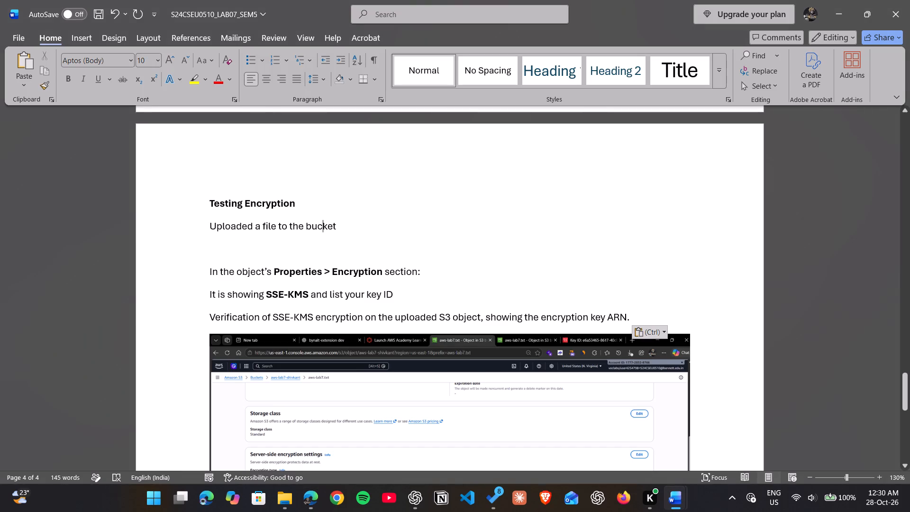
Switch to the S3 console in Edge, open the aws-lab7-shivkant bucket's object list and select aws-lab7.txt.
key(alt+Tab)
click(309, 501)
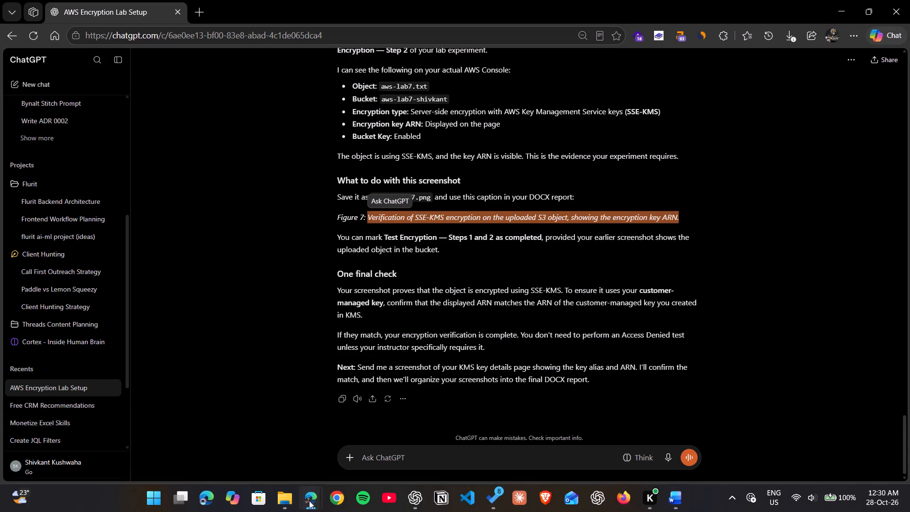
click(276, 439)
scroll(363, 226, up, 10)
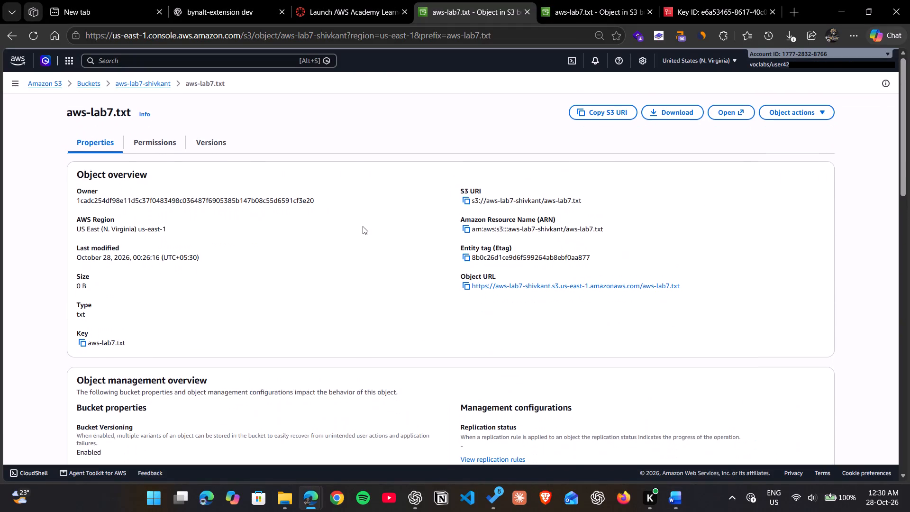
click(136, 82)
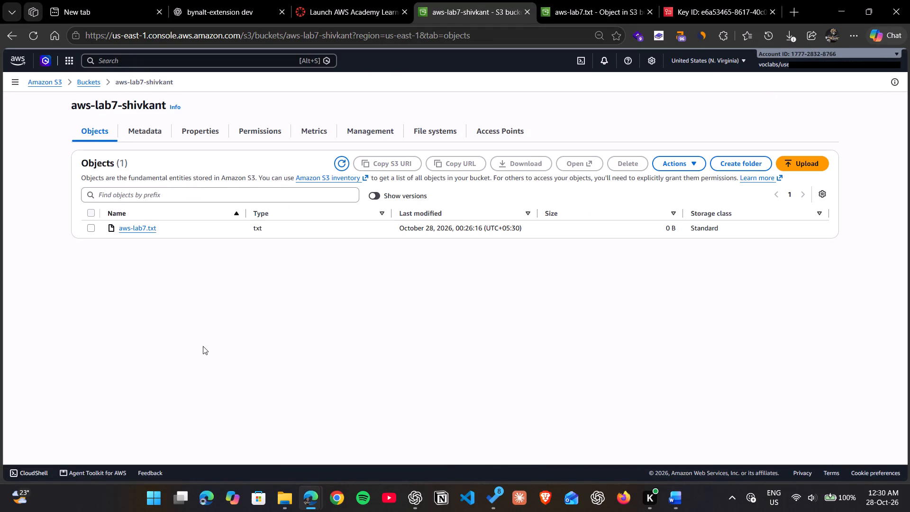
click(91, 226)
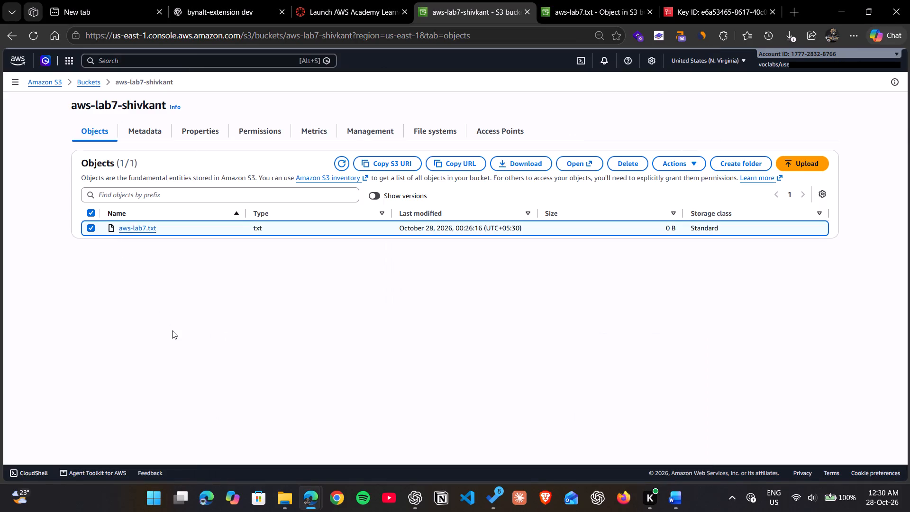
Snip the whole browser window showing the bucket's object list with aws-lab7.txt selected, and copy the capture.
key(super+Print)
key(alt+Tab)
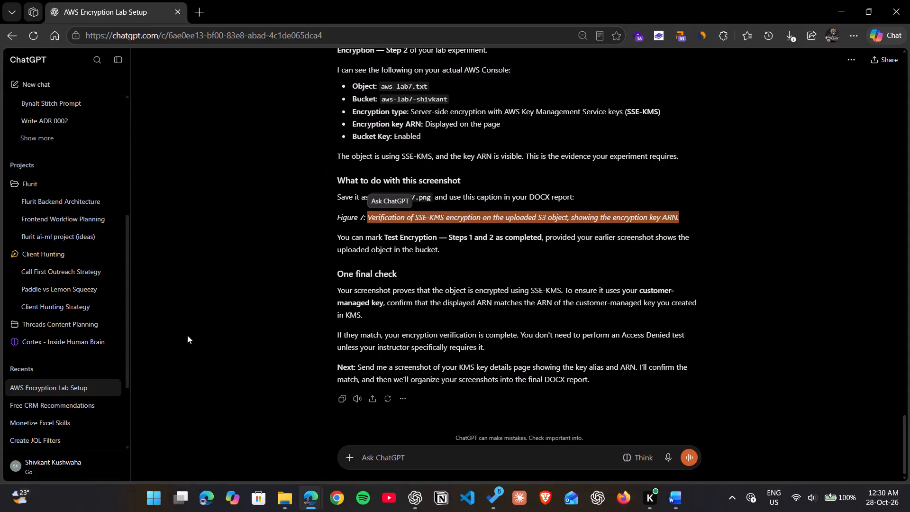
key(alt+Tab)
key(Print)
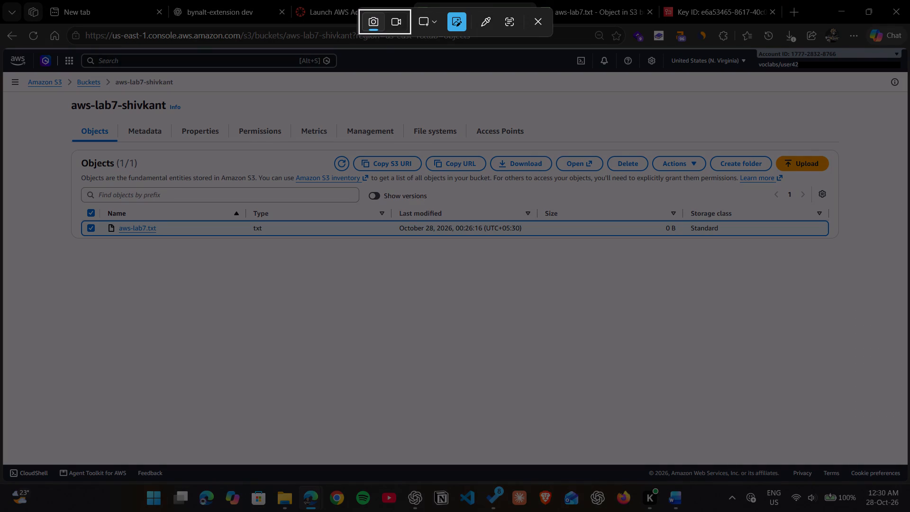
drag(0, 0, 909, 481)
key(ctrl+c)
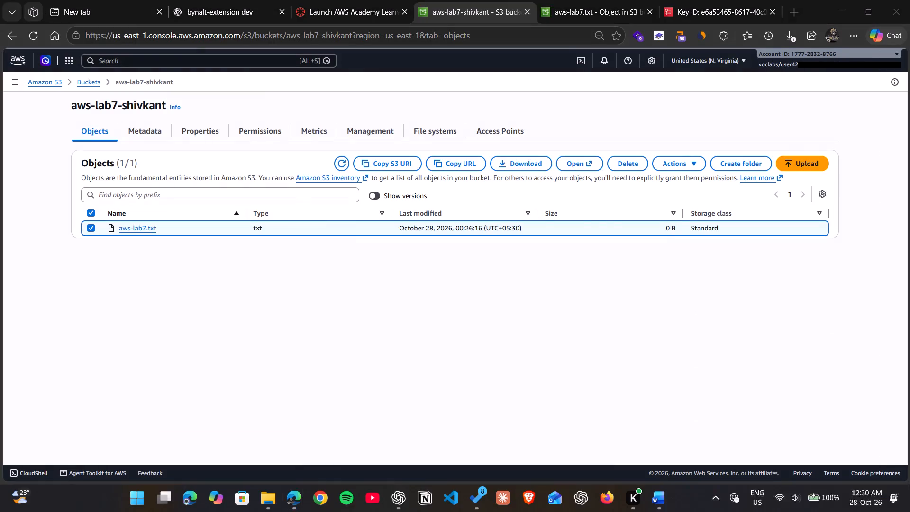
Switch to the LAB07 report in Word and paste the object list capture below "Uploaded a file to the bucket".
click(679, 493)
click(698, 470)
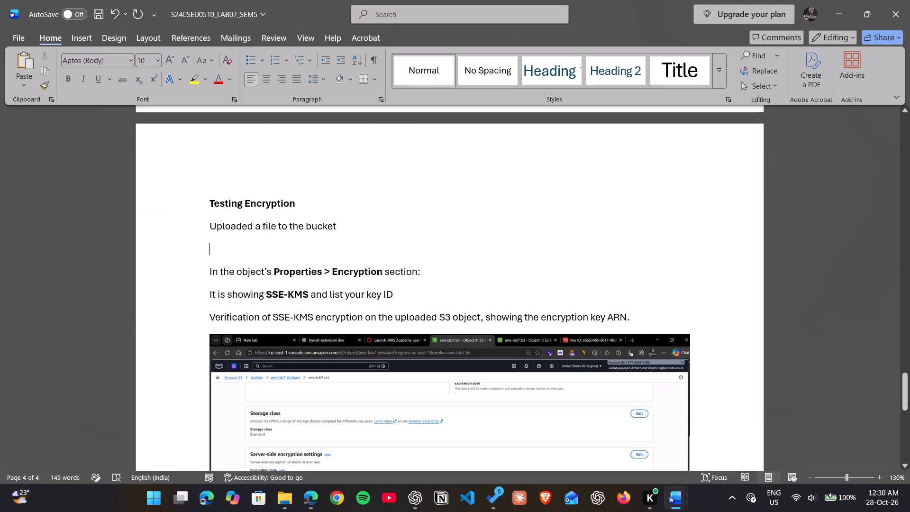
key(ctrl+v)
Place the text cursor below the "Try downloading the file" bullets on the report's last page.
scroll(449, 253, down, 4)
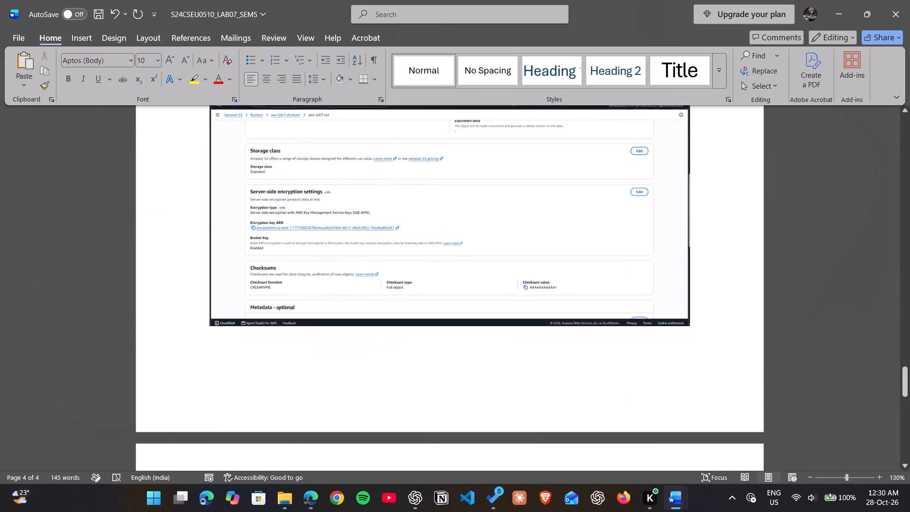
scroll(449, 253, down, 1)
scroll(386, 376, down, 1)
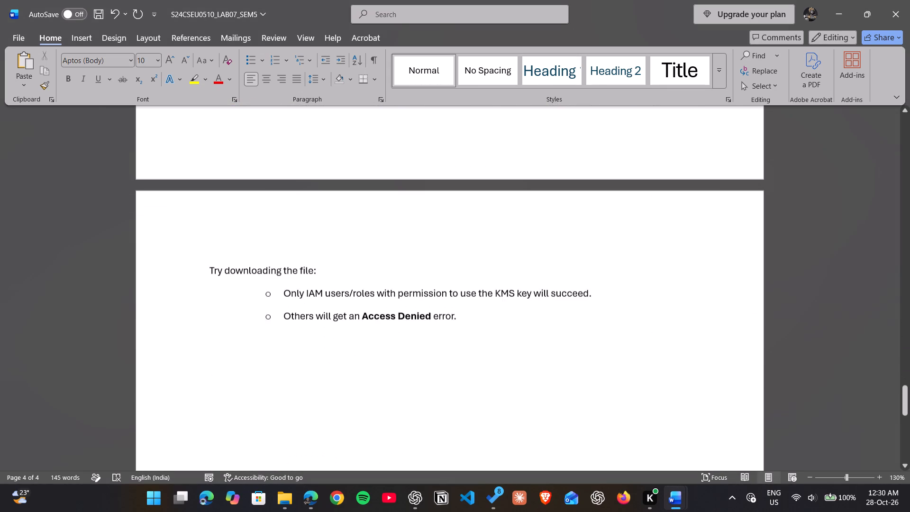
scroll(386, 376, down, 1)
click(333, 353)
Switch to the S3 console in Edge, download the selected aws-lab7.txt and save it as aws-lab7 in the Downloads folder.
key(alt+Tab)
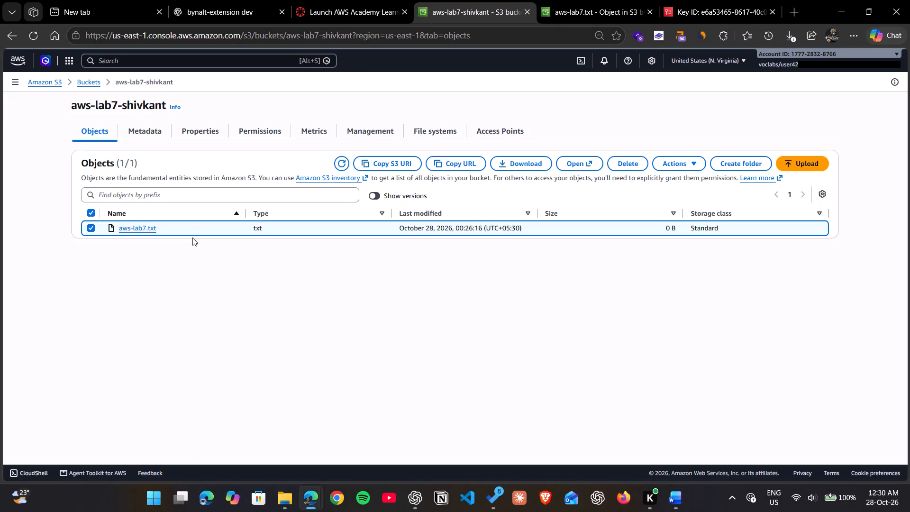
click(532, 163)
click(664, 122)
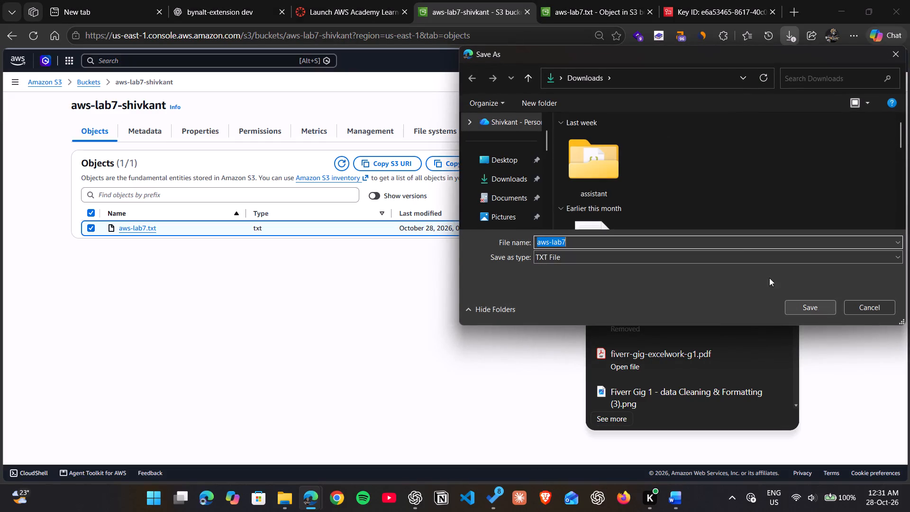
click(810, 310)
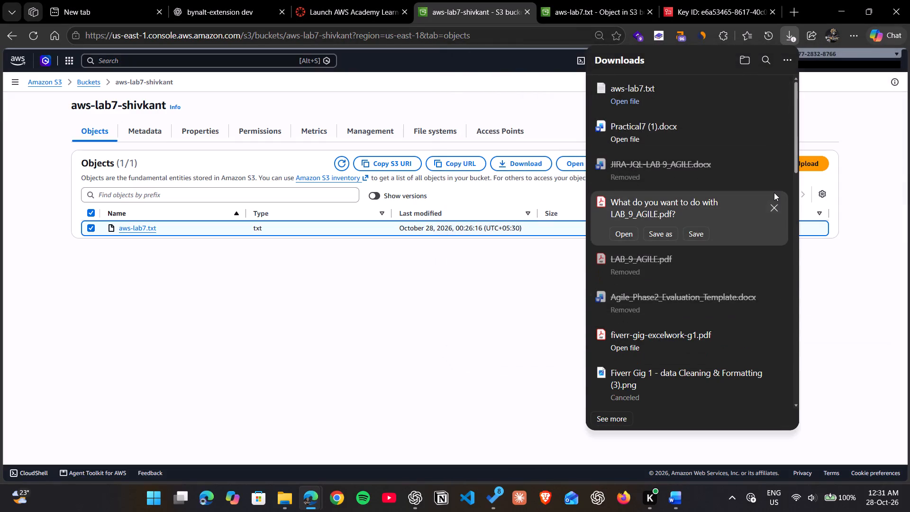
Switch to the Practical7 (1) document in Word and review the file download instructions under "C. Test Encryption".
click(672, 494)
click(634, 463)
scroll(583, 353, down, 1)
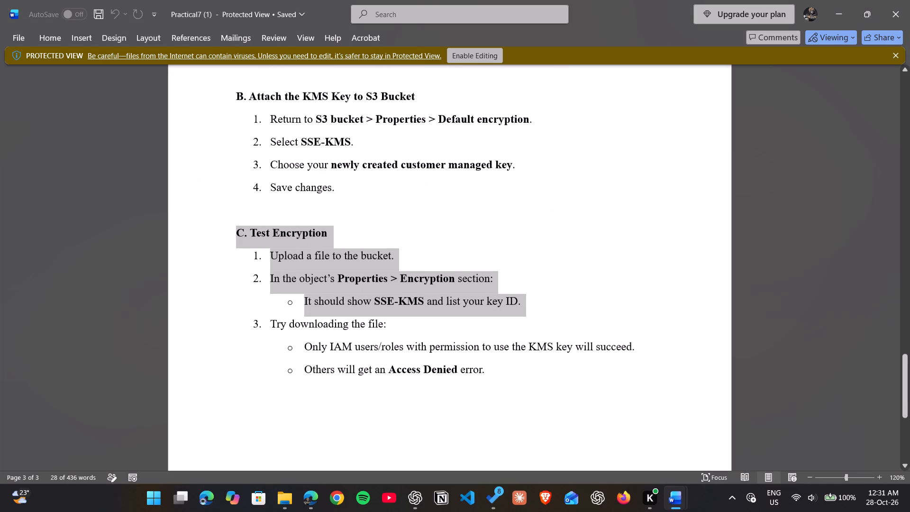
scroll(583, 353, down, 1)
drag(472, 331, 576, 337)
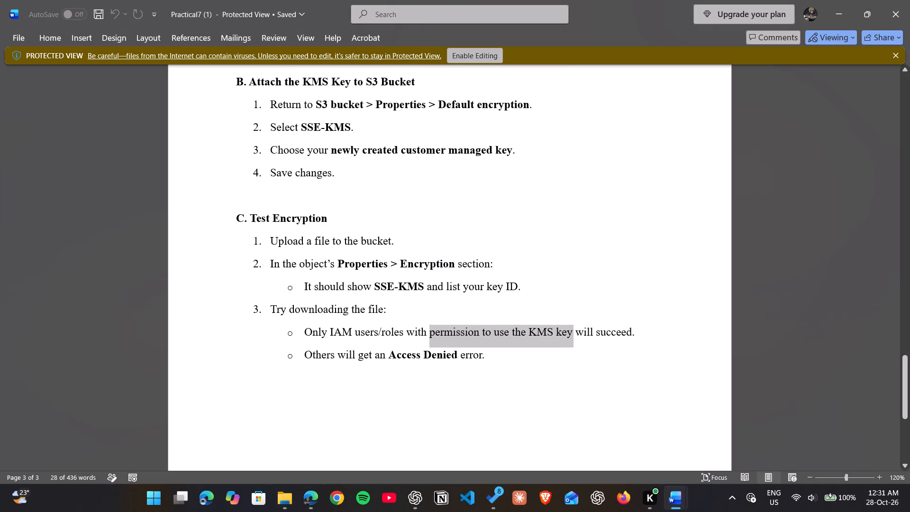
click(517, 409)
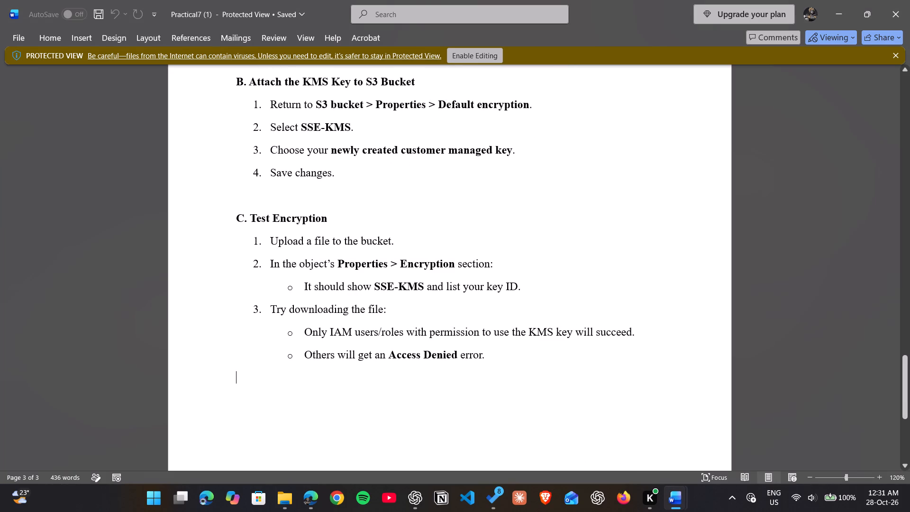
Return to the S3 console in Edge, snip the whole browser window with the downloads list showing aws-lab7.txt, and copy the capture.
key(alt+Tab)
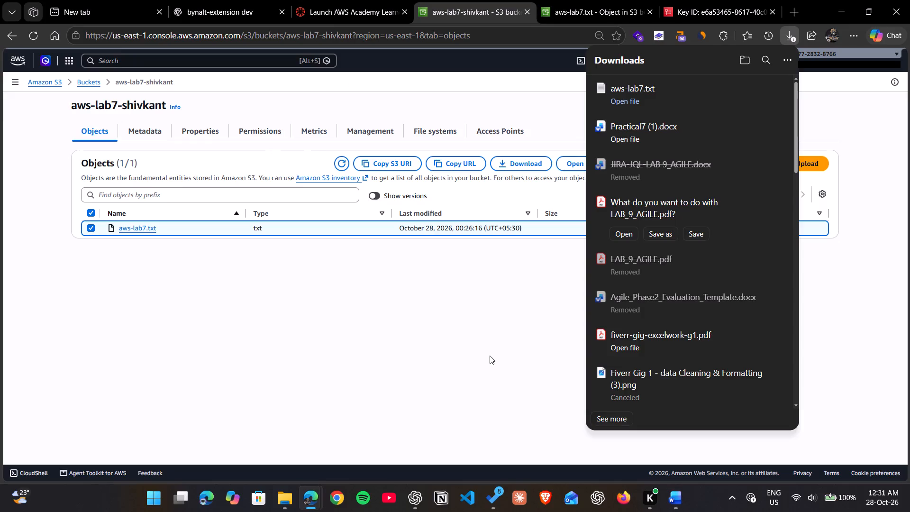
key(Print)
drag(0, 0, 909, 481)
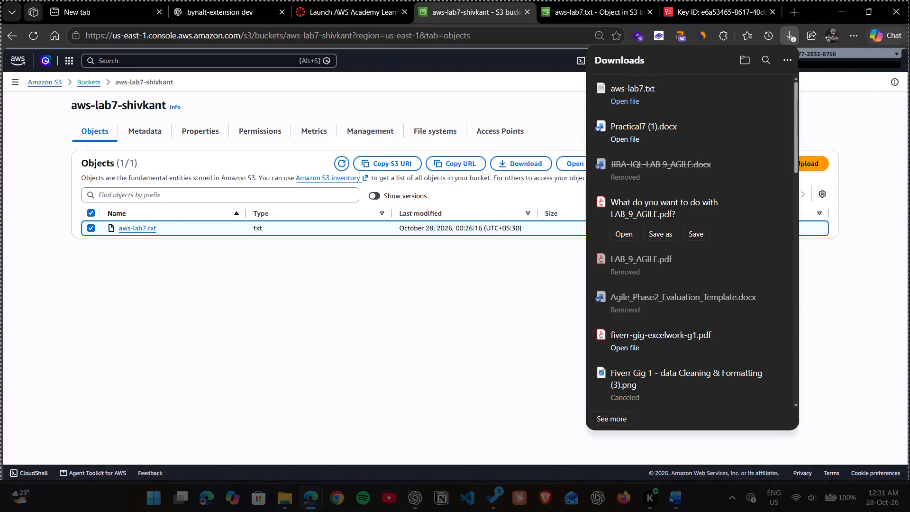
drag(909, 481, 909, 483)
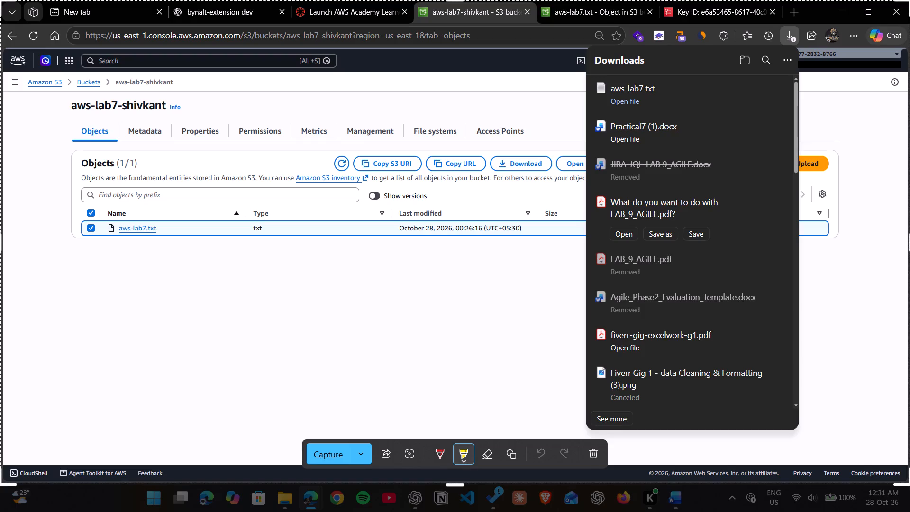
key(ctrl+c)
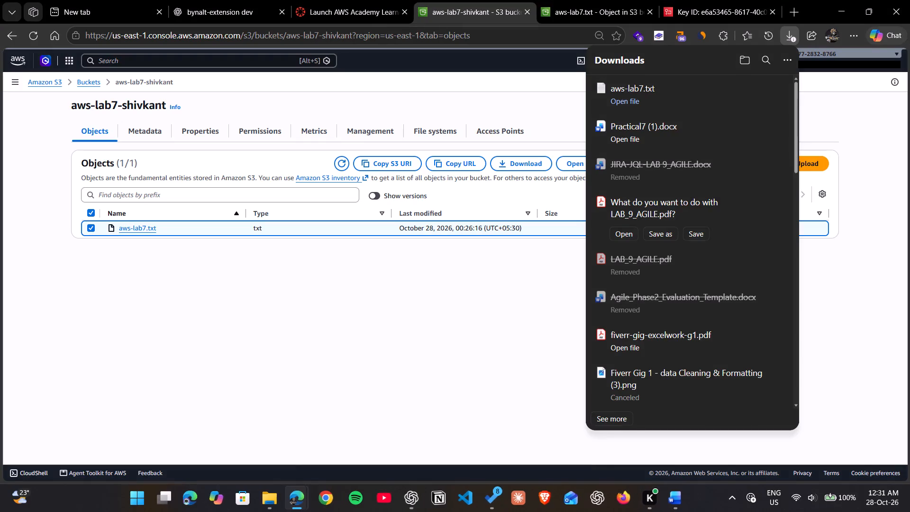
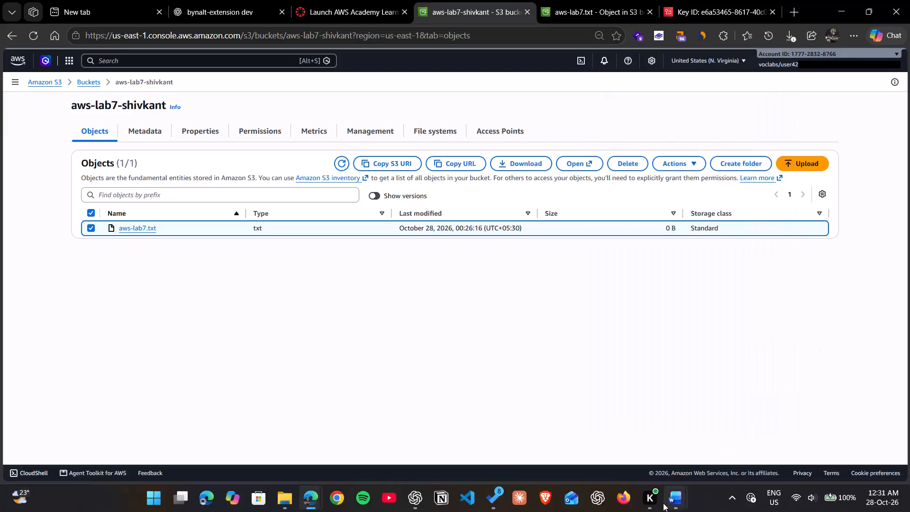
Switch to the LAB07 report in Word and paste the downloads-list capture below the "Try downloading the file" bullets.
click(716, 449)
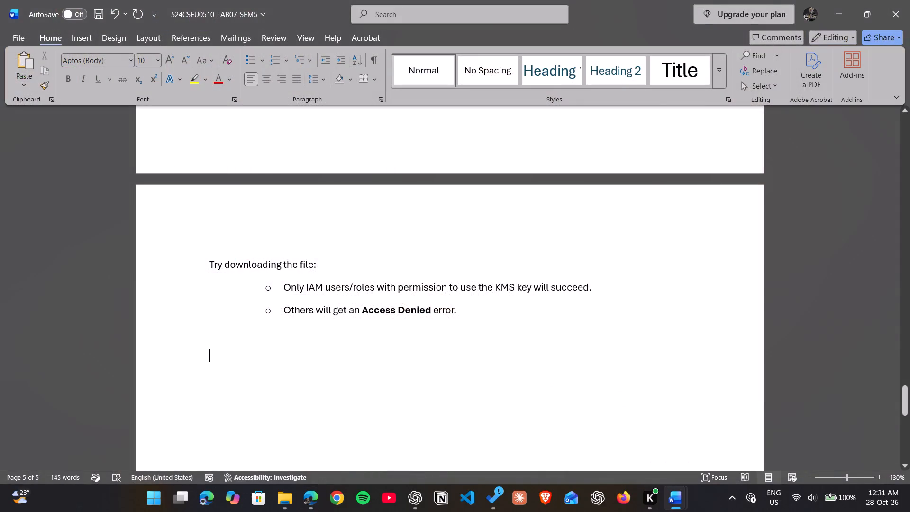
key(ctrl+v)
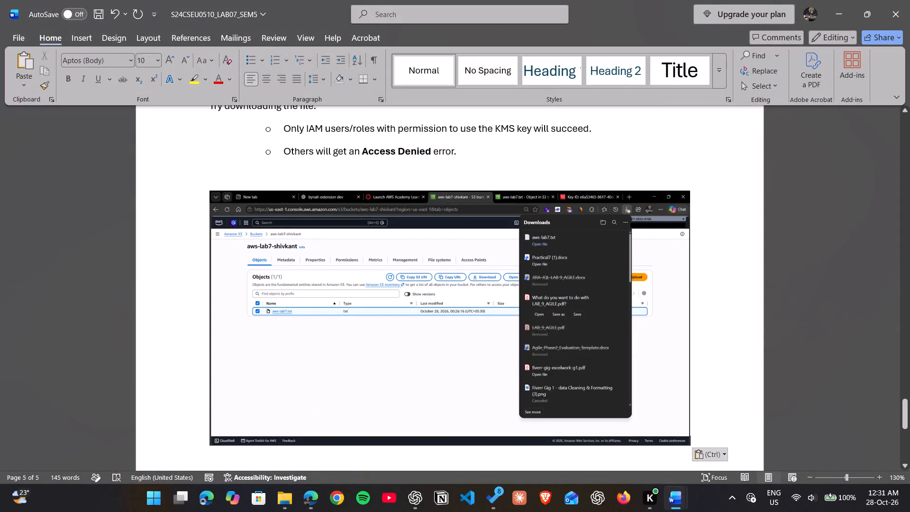
Start a line between the bullets and the pasted screenshot reading "Downloading succeeded because as".
click(447, 179)
key(d)
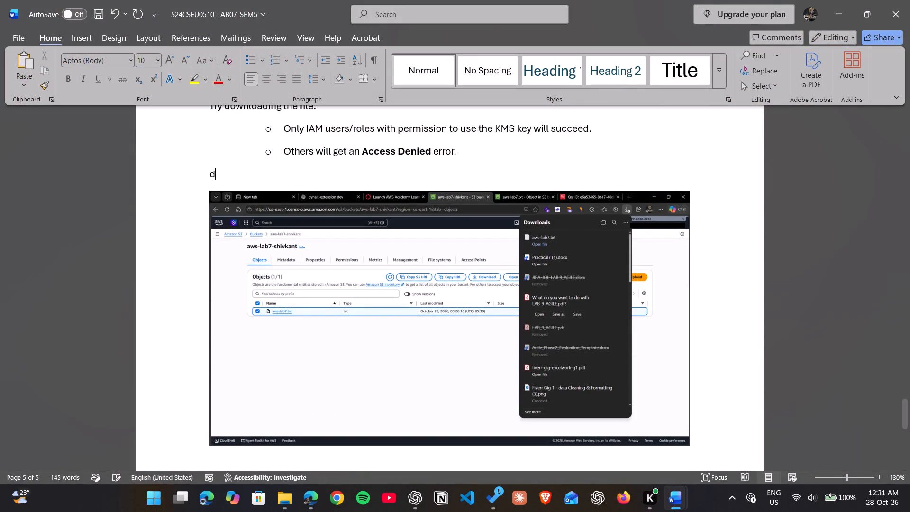
key(BackSpace)
text(Downloadinf)
key(space)
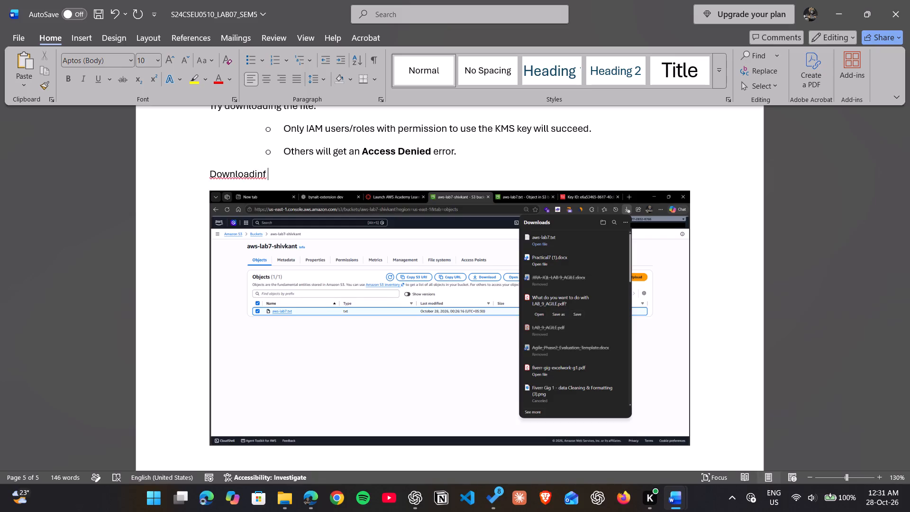
key(BackSpace)
key(BackSpace)
text(g)
key(space)
text(succe)
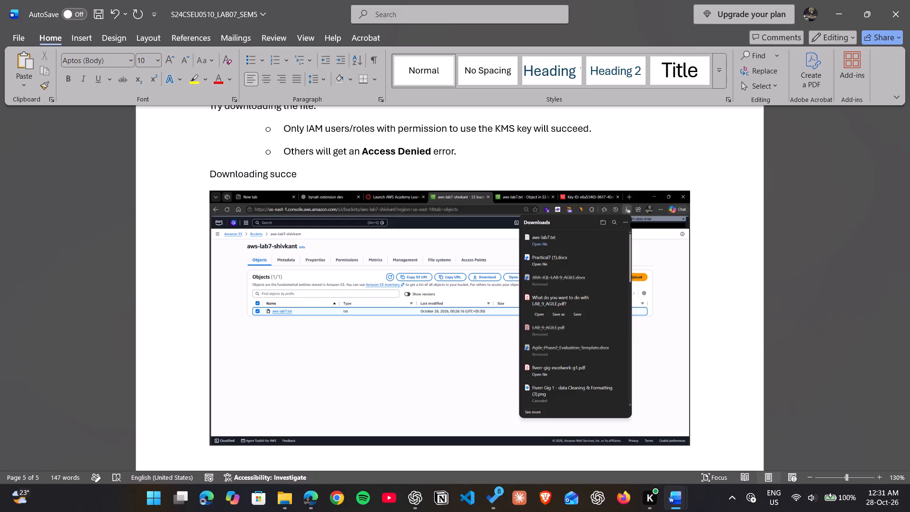
text(eded because as)
key(space)
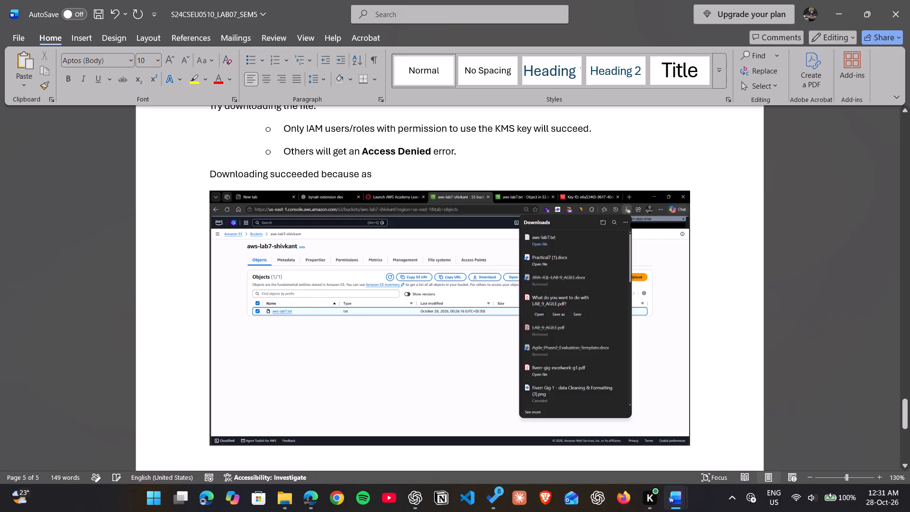
Copy the two bullets about IAM users/roles and Access Denied, and paste them as plain text after "Downloading succeeded because as".
drag(282, 128, 561, 159)
key(ctrl+c)
click(433, 172)
key(ctrl+v)
click(417, 174)
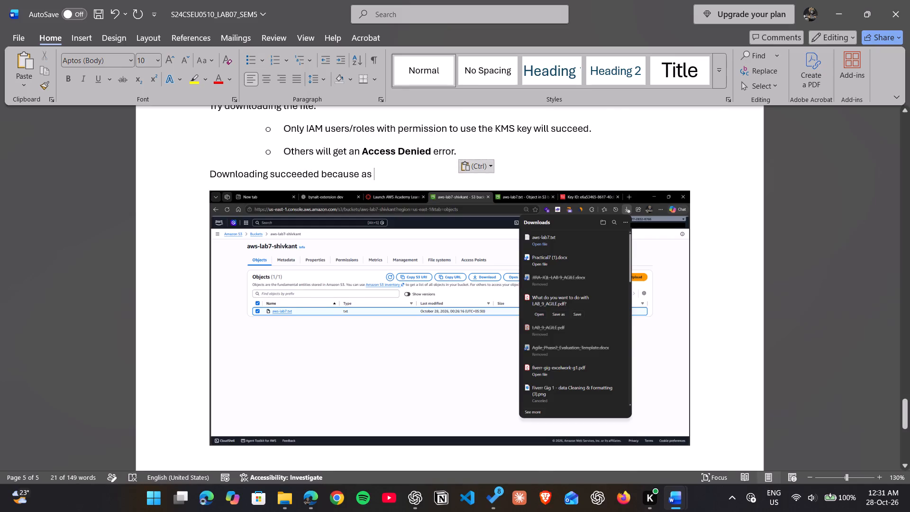
key(ctrl+v)
key(ctrl+z)
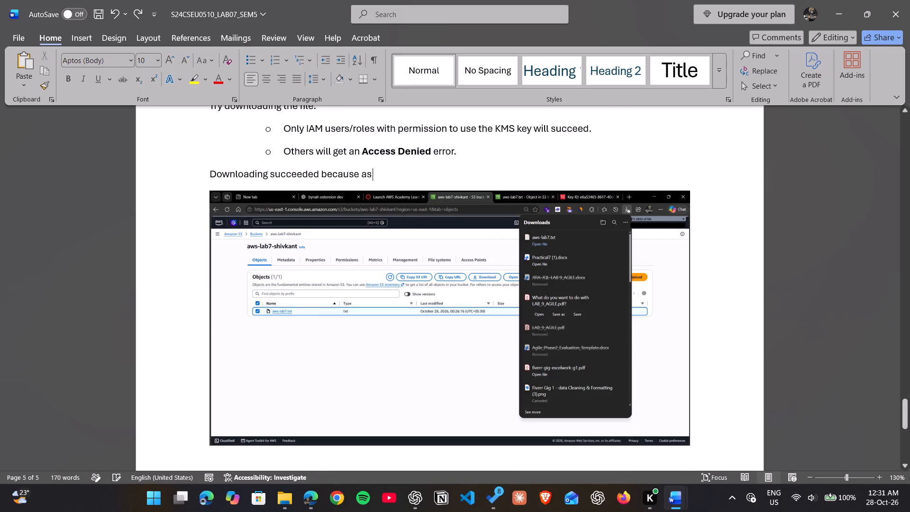
key(ctrl+shift+v)
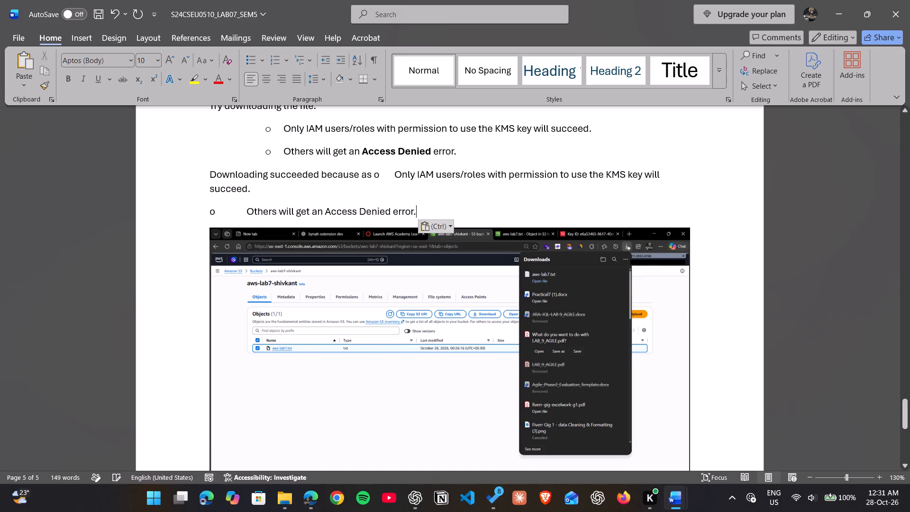
Remove the stray bullet markers from the pasted text and join its two sentences into one paragraph with a comma after "succeed".
click(391, 172)
key(BackSpace)
key(backslash)
key(BackSpace)
key(BackSpace)
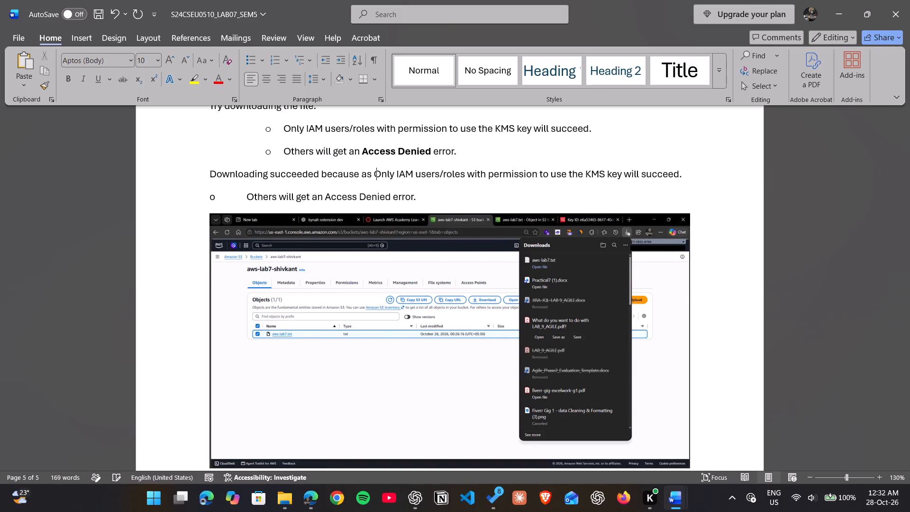
click(245, 199)
key(BackSpace)
key(BackSpace)
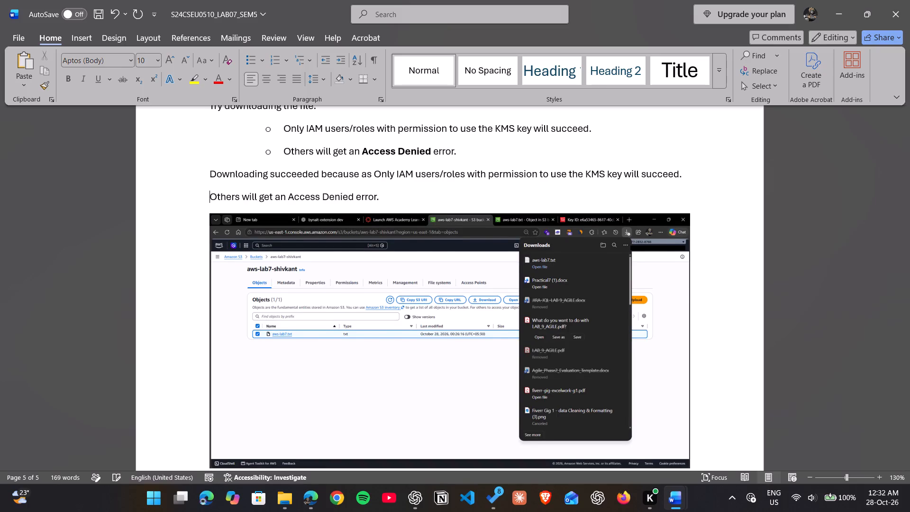
key(BackSpace)
key(BackSpace)
text(,)
key(space)
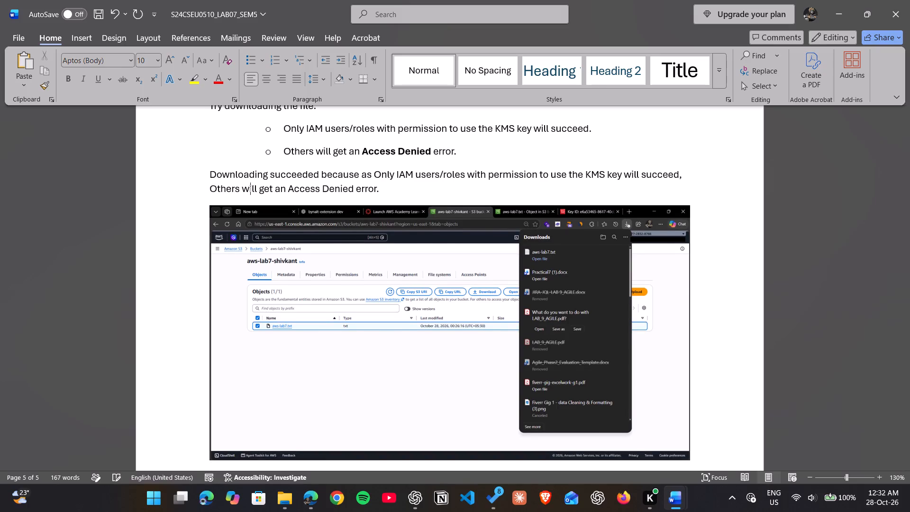
Change "Try" to "Tried" in the "Try downloading the file:" line.
scroll(308, 319, up, 1)
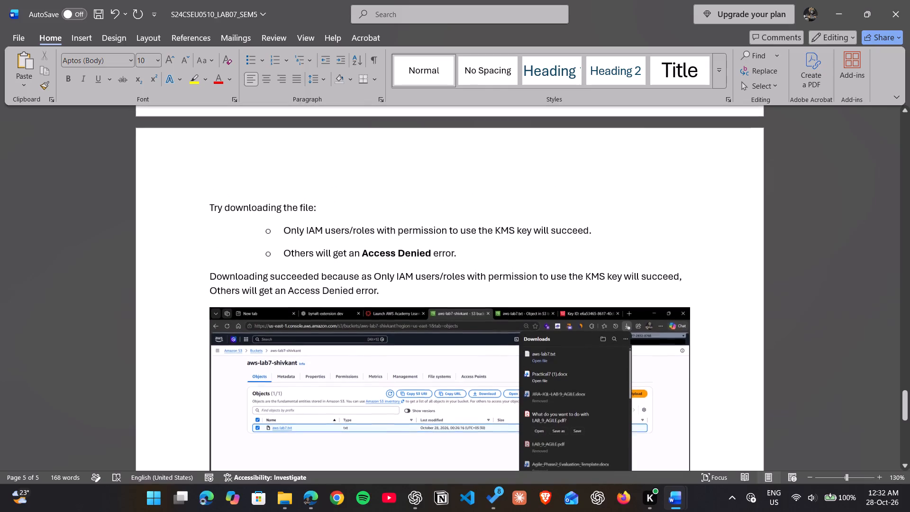
click(222, 207)
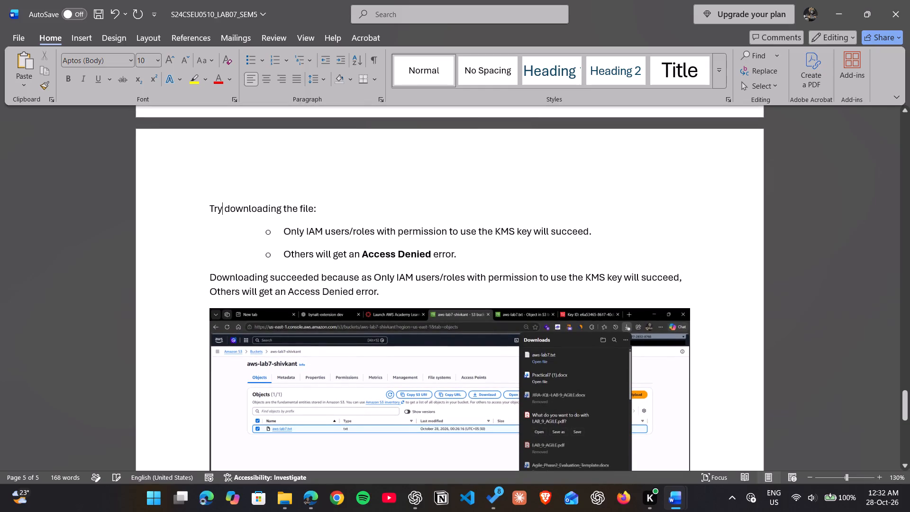
key(BackSpace)
text(ied)
Look over the end of the report, then switch to Edge and review the bucket's object list and the aws-lab7.txt object properties.
scroll(235, 211, down, 1)
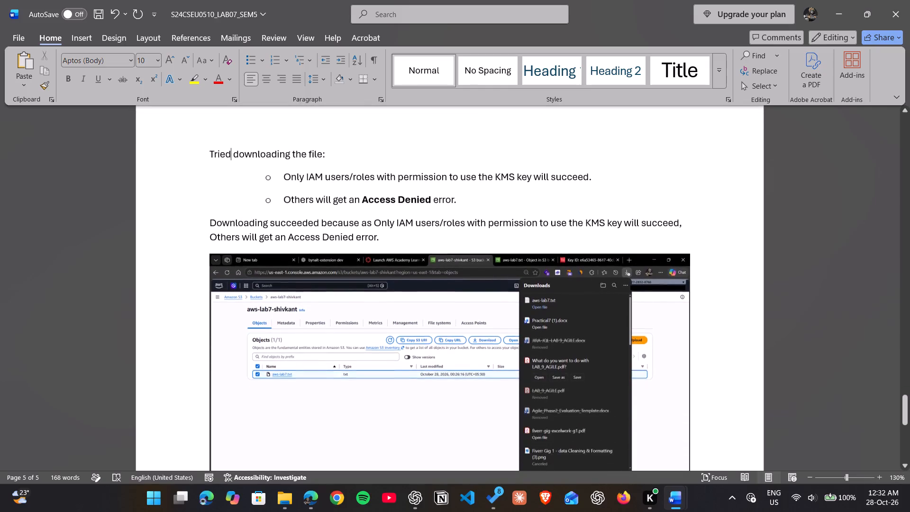
scroll(235, 211, down, 1)
scroll(283, 252, down, 1)
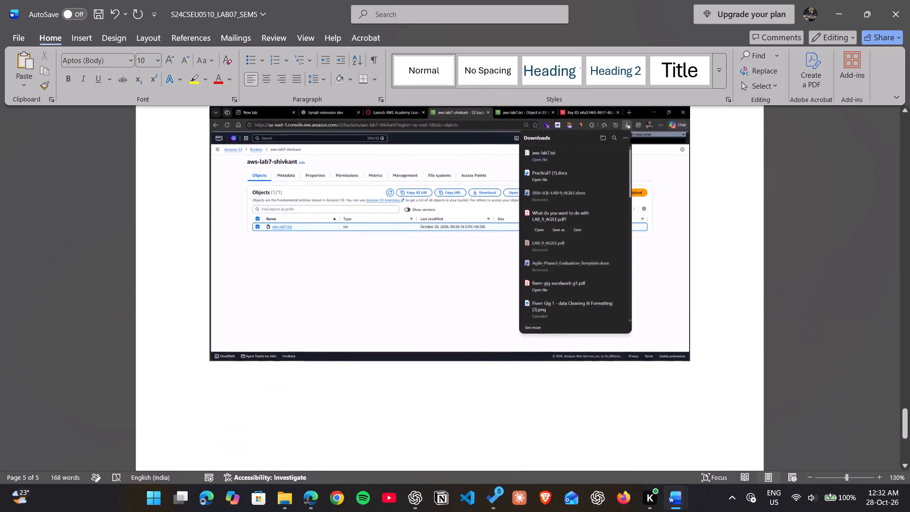
scroll(283, 252, down, 1)
key(alt+Tab)
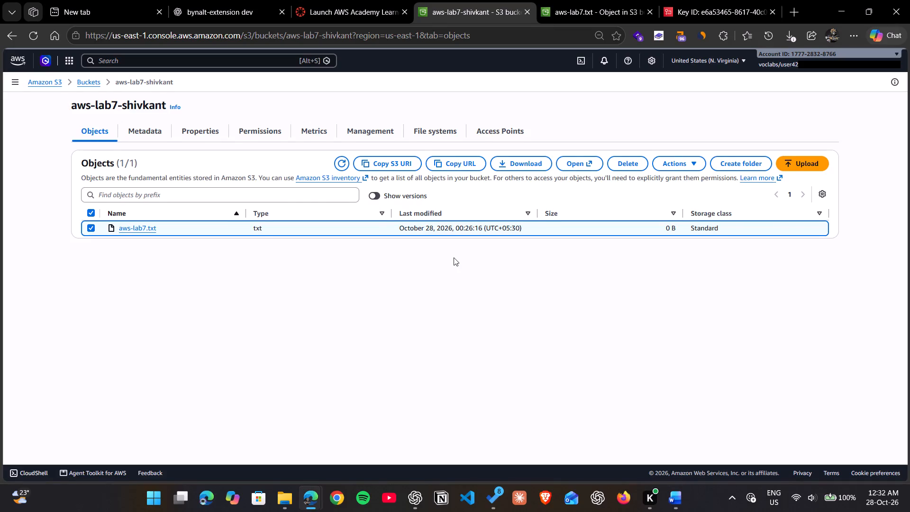
scroll(454, 257, up, 2)
scroll(454, 257, down, 1)
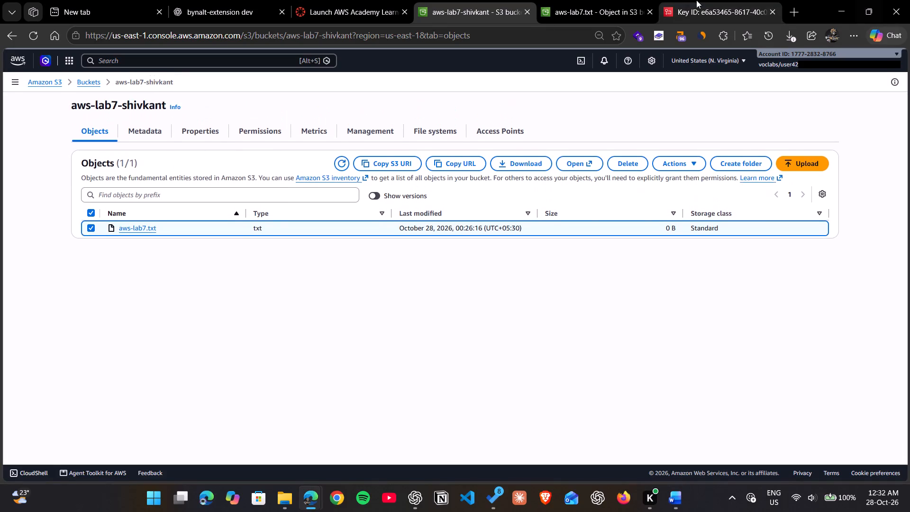
click(601, 2)
scroll(576, 99, down, 7)
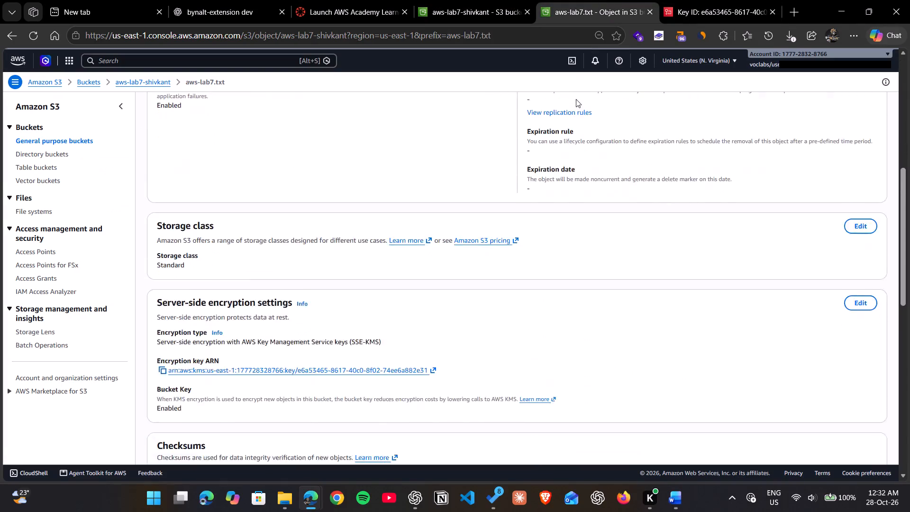
scroll(576, 99, down, 2)
Switch back to the LAB07 report in Word, place the text cursor below the download screenshot and save the document.
click(684, 511)
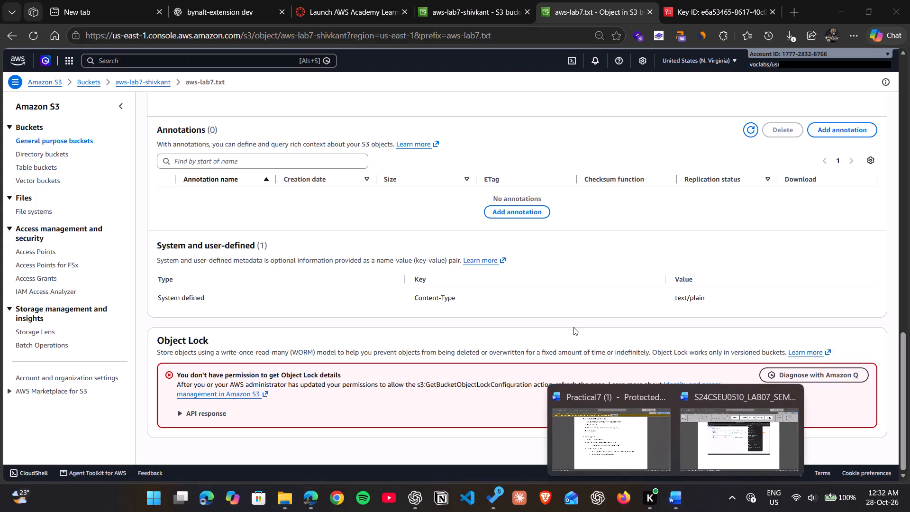
click(718, 421)
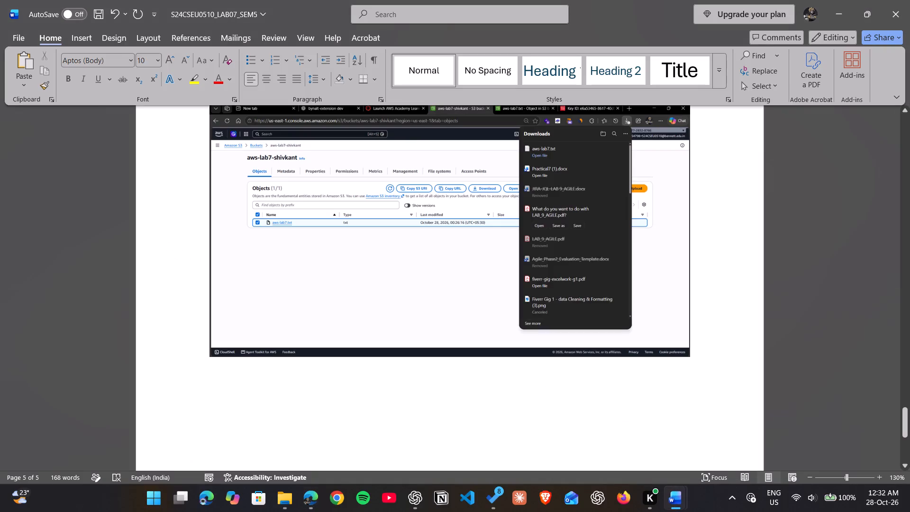
click(732, 312)
click(464, 416)
key(ctrl+s)
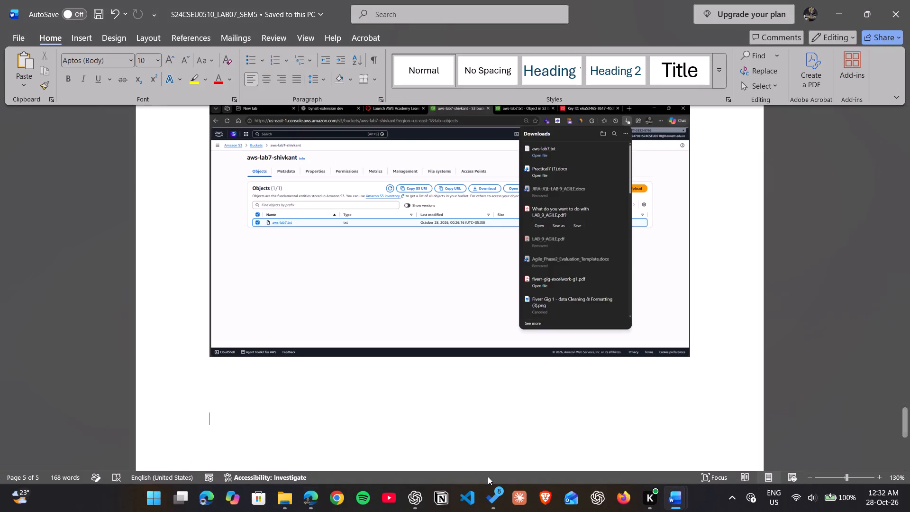
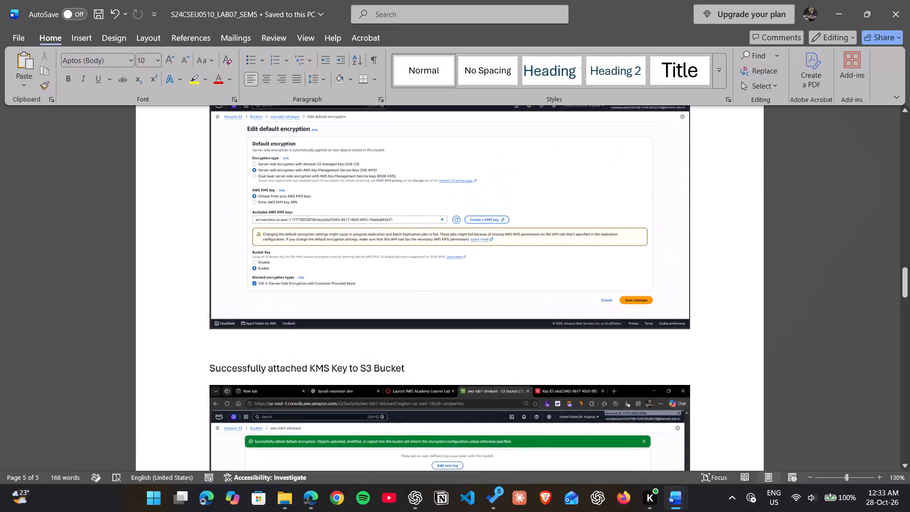
Review the LAB07 report from the KMS key attachment screenshots back to the title heading.
scroll(623, 255, up, 3)
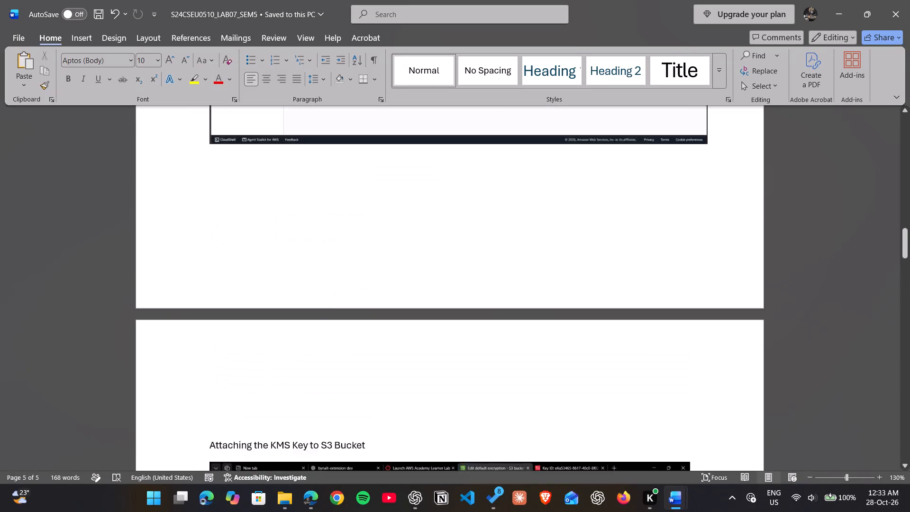
scroll(623, 255, up, 5)
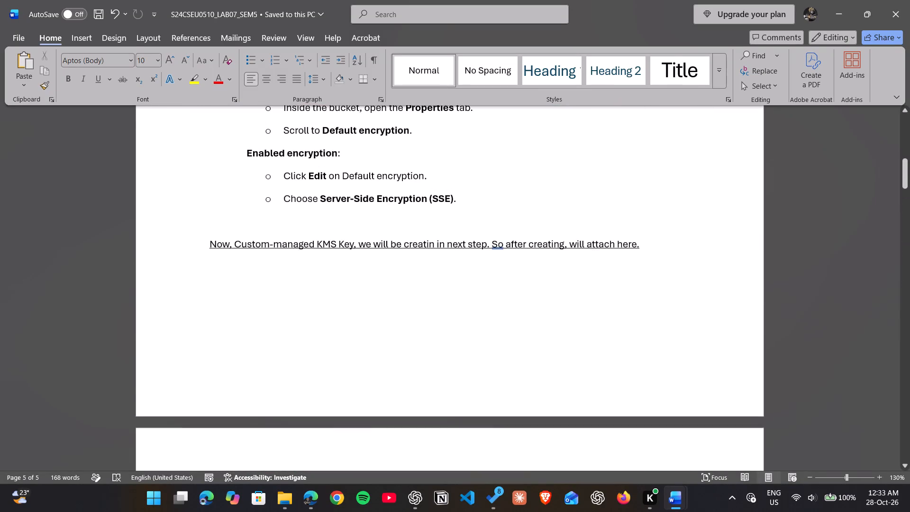
scroll(623, 255, up, 5)
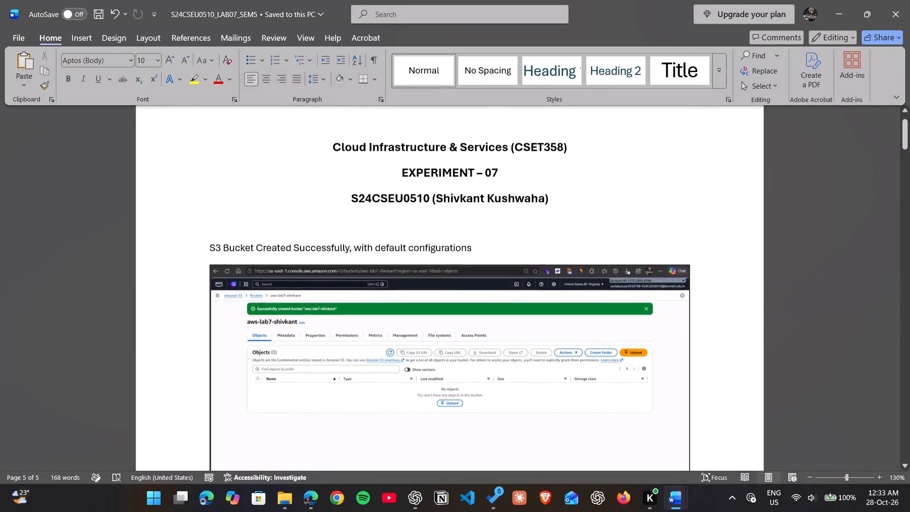
scroll(623, 255, up, 3)
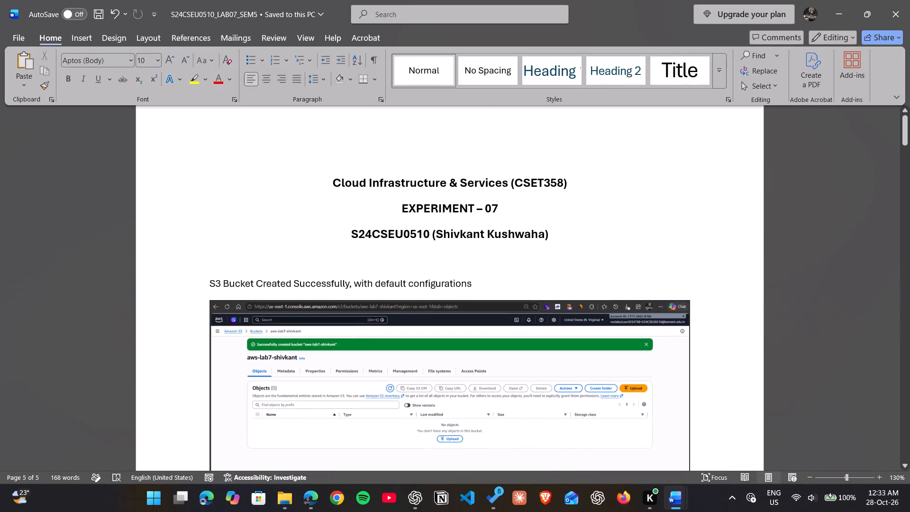
scroll(623, 255, up, 3)
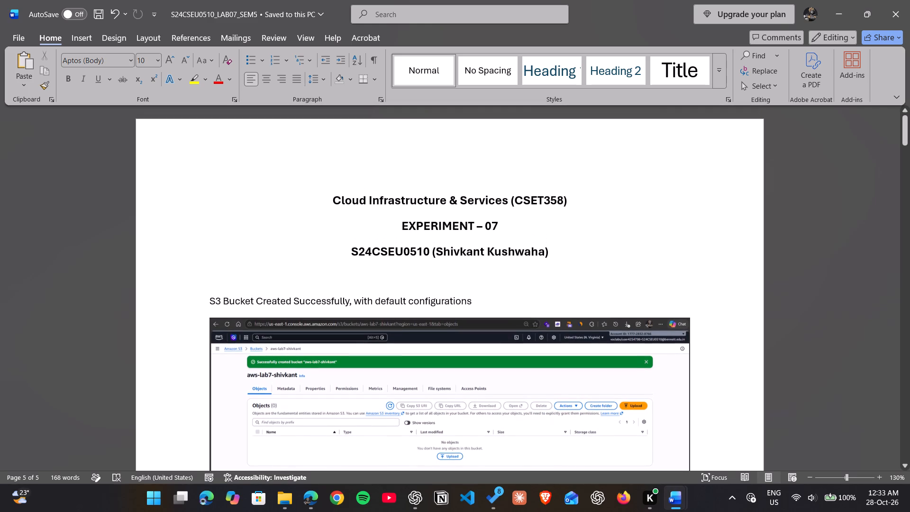
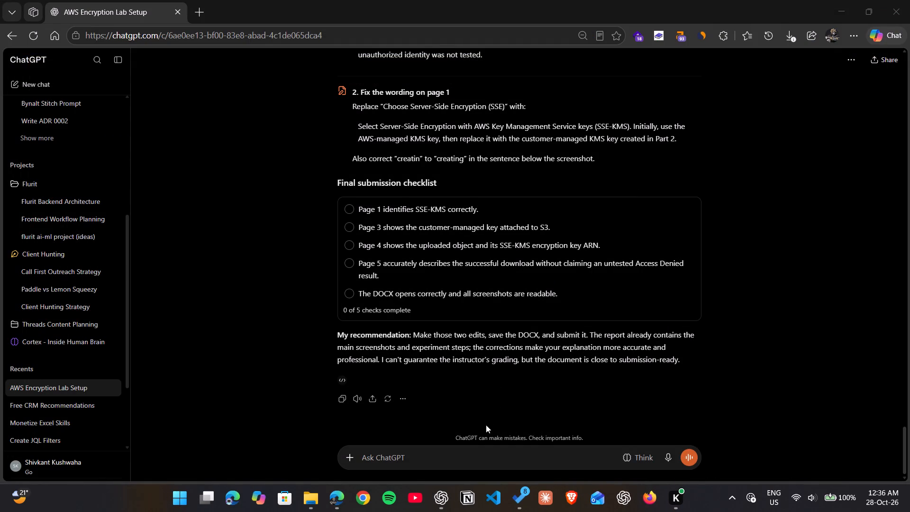
click(328, 485)
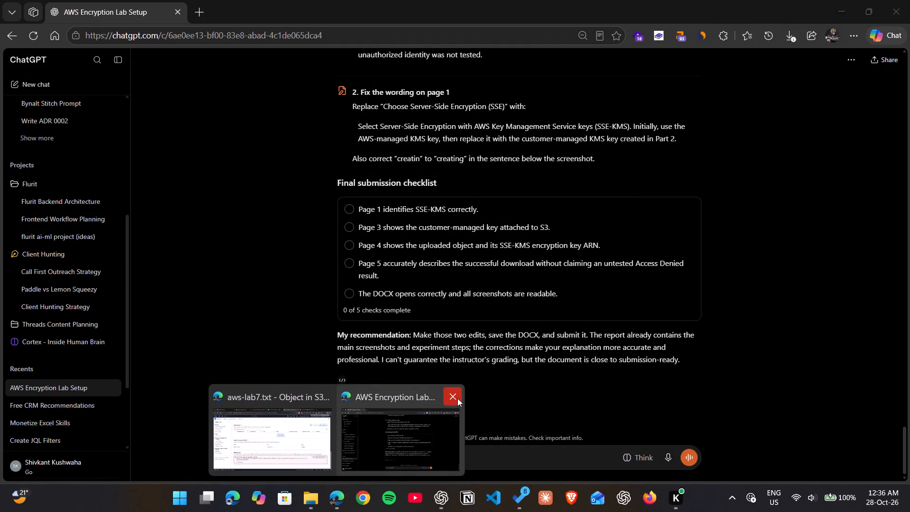
click(457, 398)
Switch to the AWS console window and empty the S3 bucket aws-lab7-shivkant, confirming with "permanently delete".
click(324, 445)
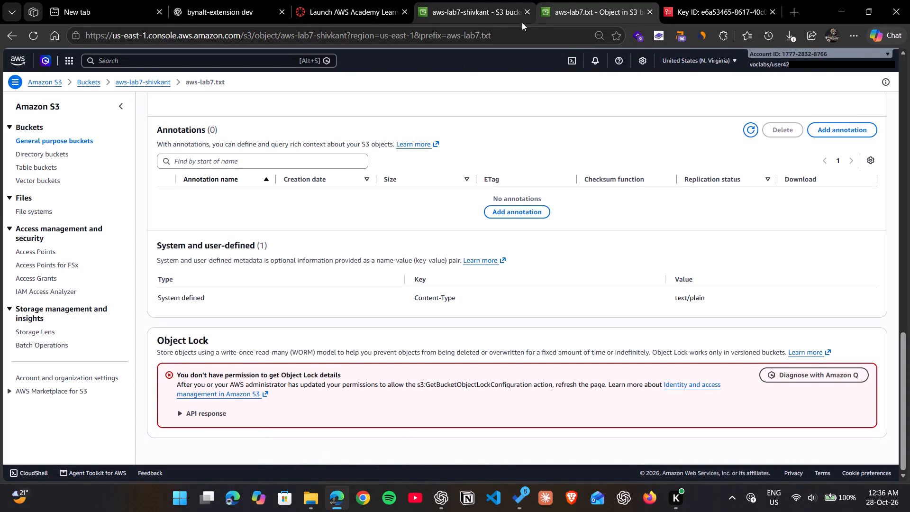
click(512, 14)
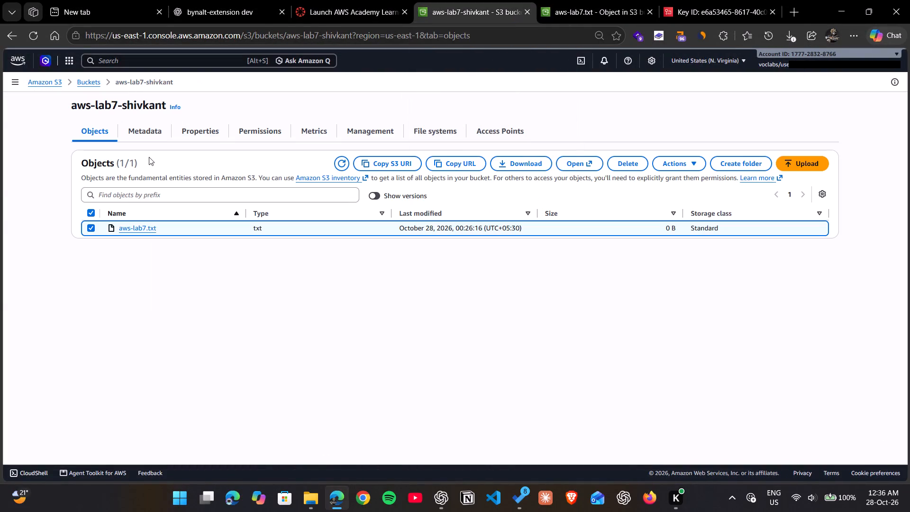
click(90, 83)
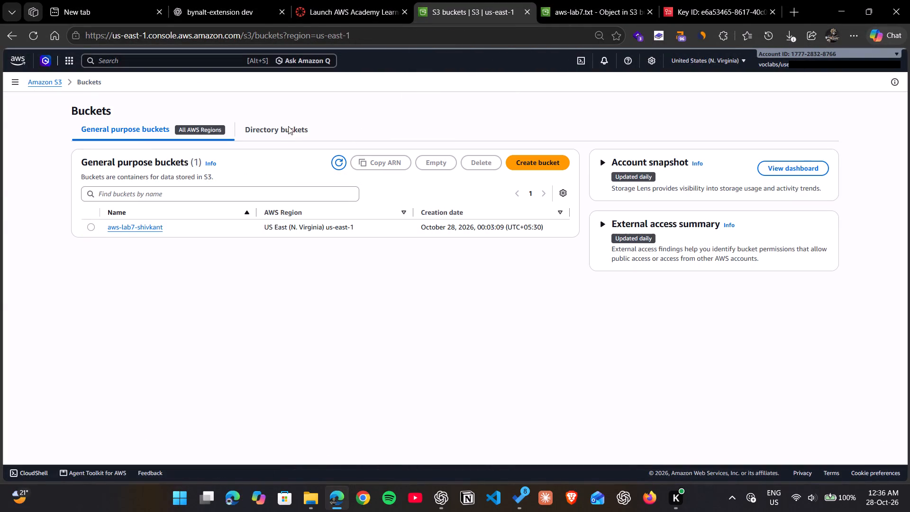
click(91, 224)
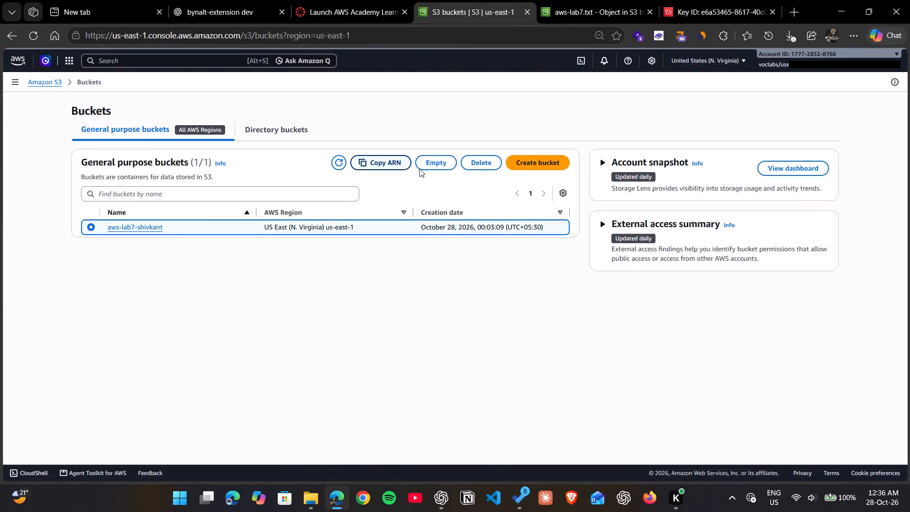
click(473, 165)
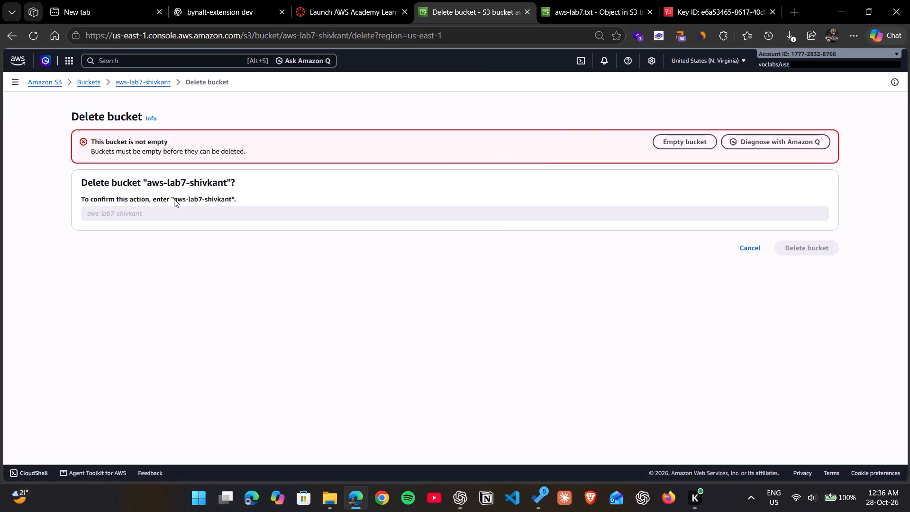
click(662, 140)
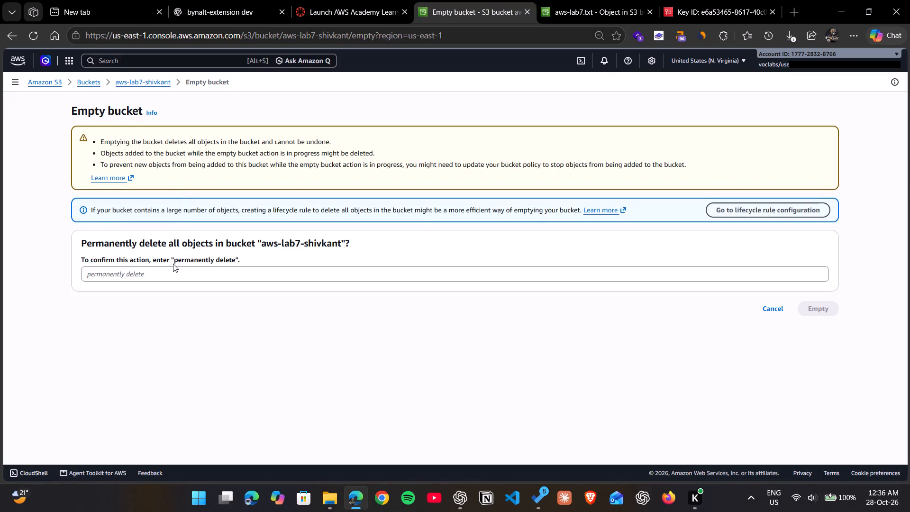
drag(173, 264, 232, 266)
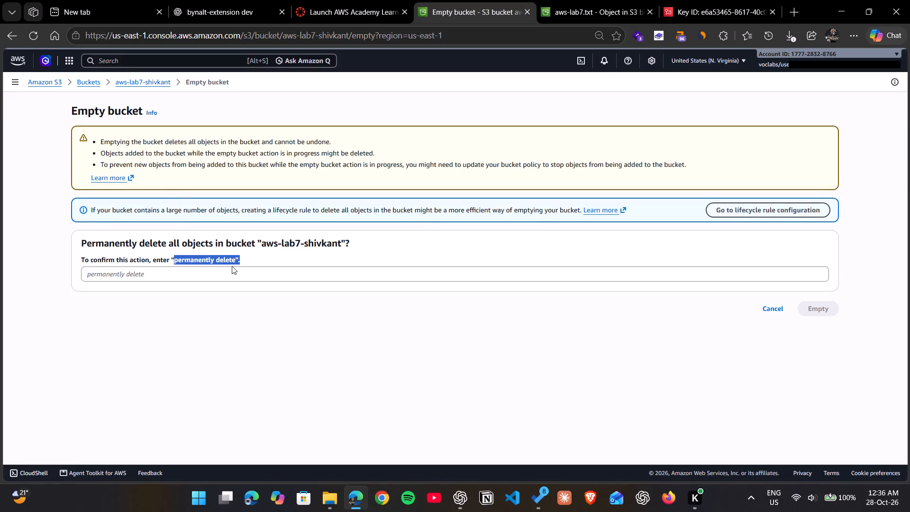
drag(232, 266, 235, 261)
key(ctrl+c)
click(227, 278)
key(ctrl+v)
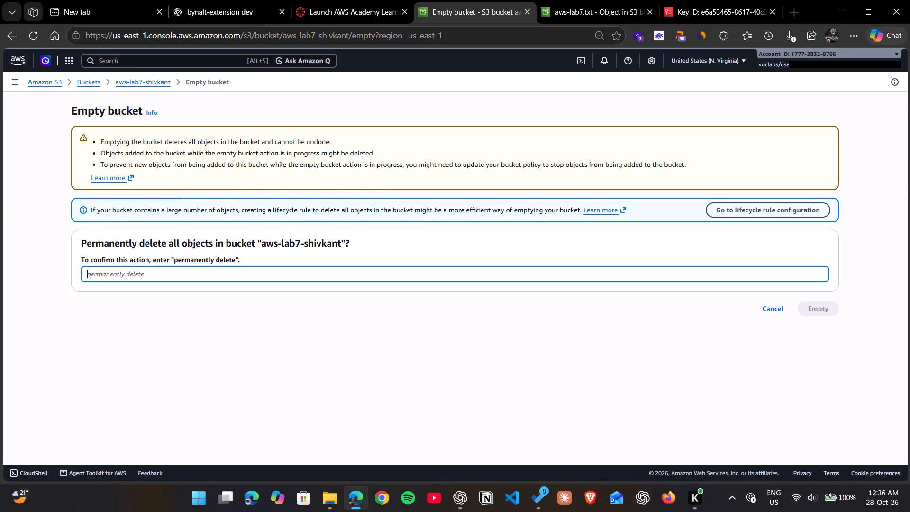
click(820, 313)
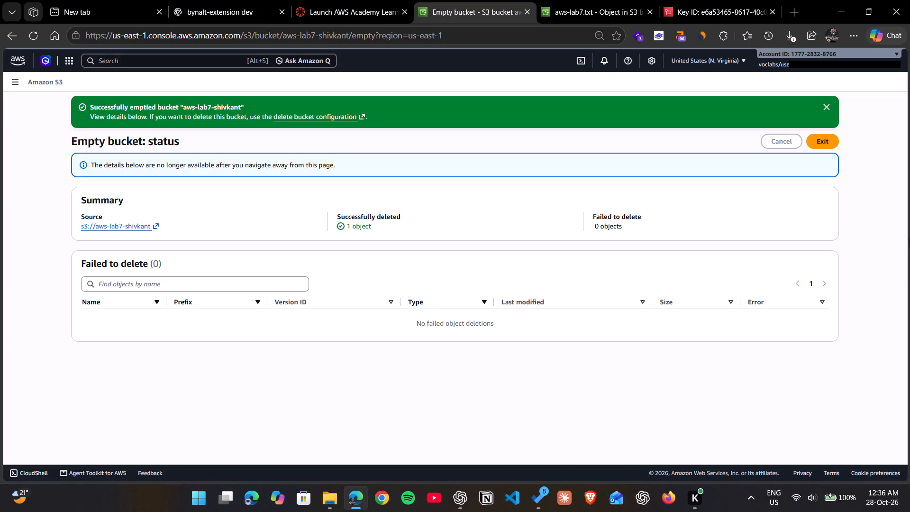
click(825, 146)
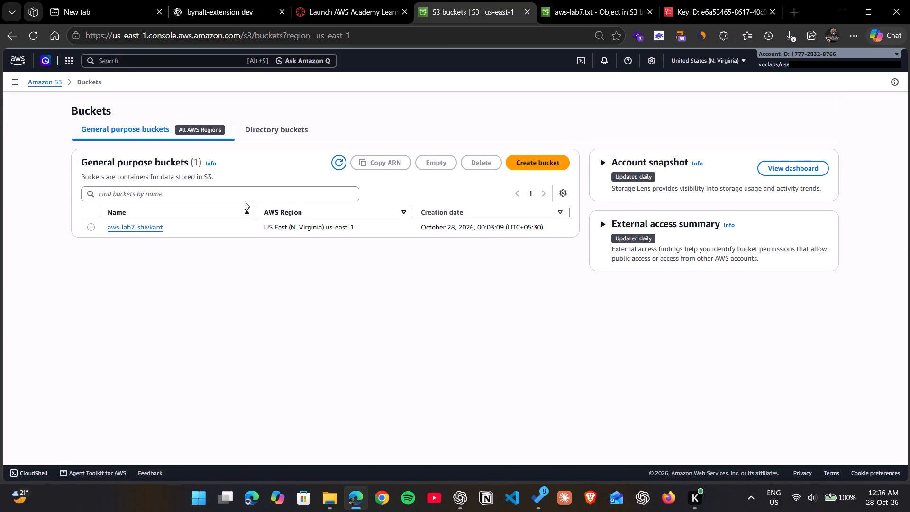
Delete the emptied S3 bucket, confirming with its name aws-lab7-shivkant.
click(89, 228)
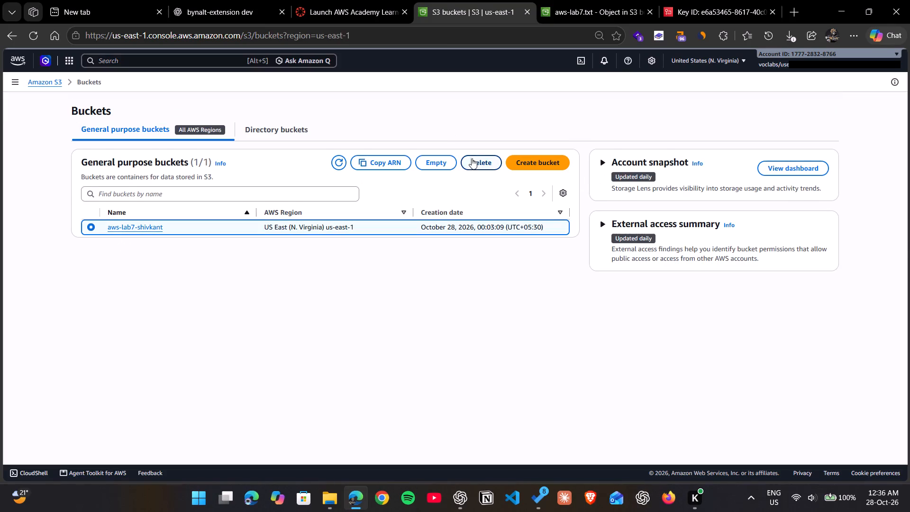
click(473, 159)
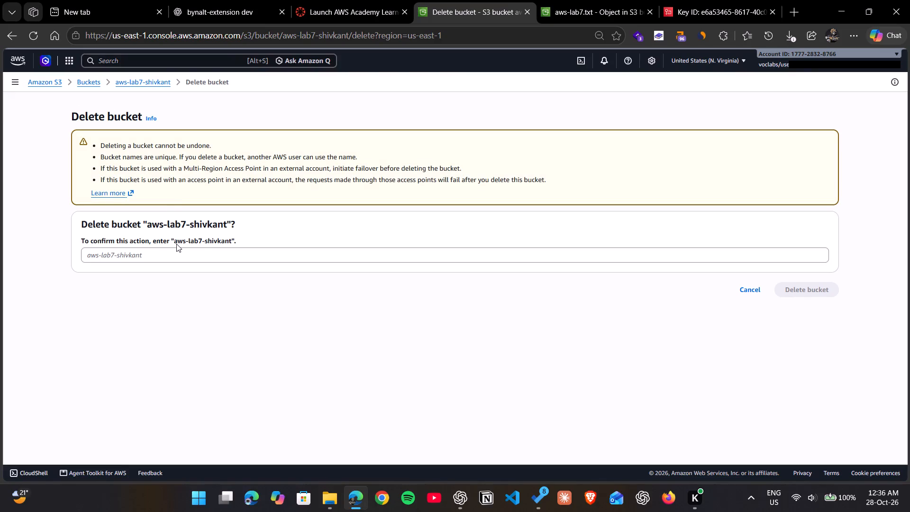
drag(174, 244, 233, 245)
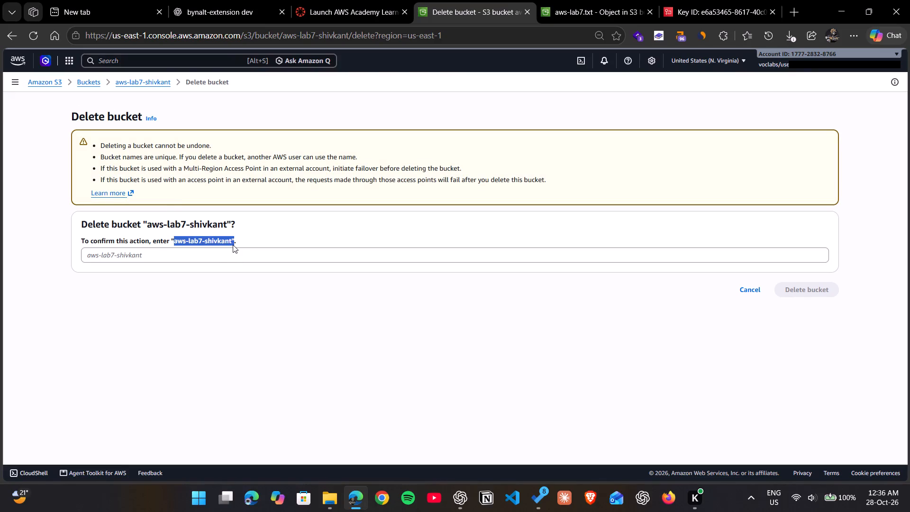
drag(233, 245, 231, 243)
key(ctrl+c)
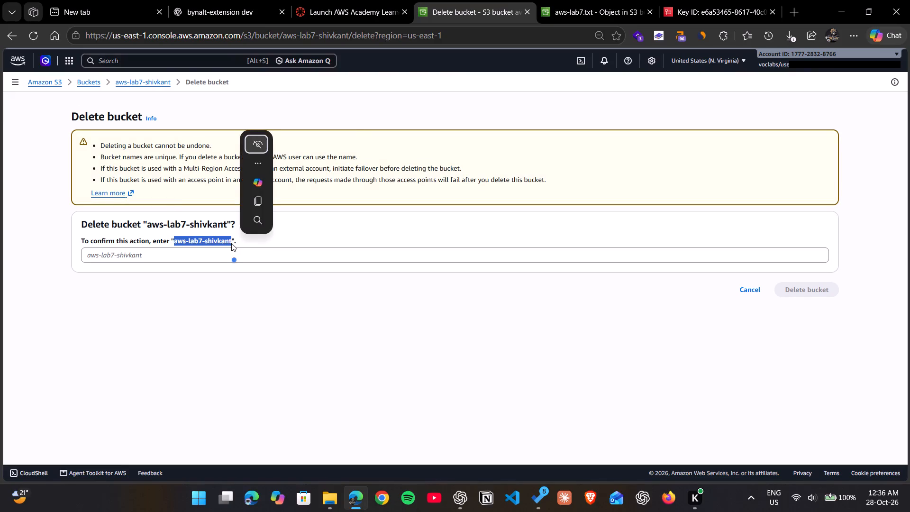
click(213, 250)
key(ctrl+v)
click(797, 293)
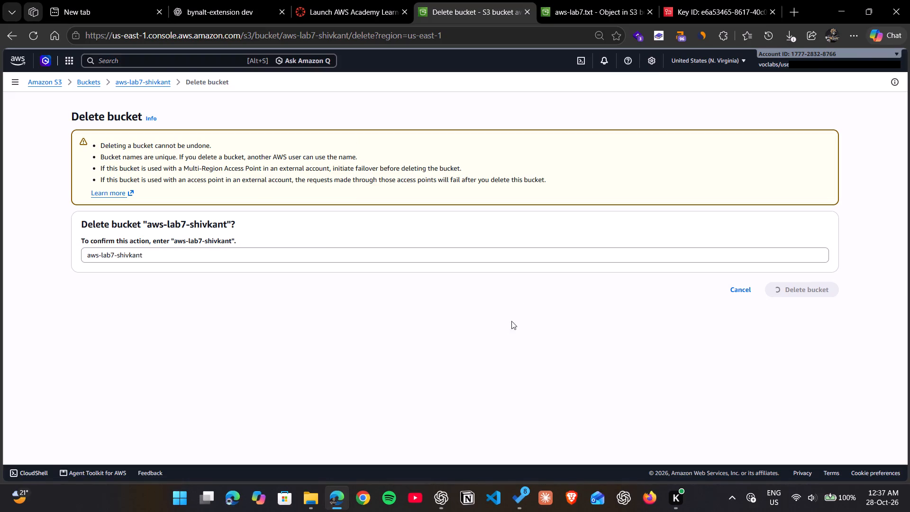
scroll(504, 324, down, 2)
scroll(504, 324, up, 6)
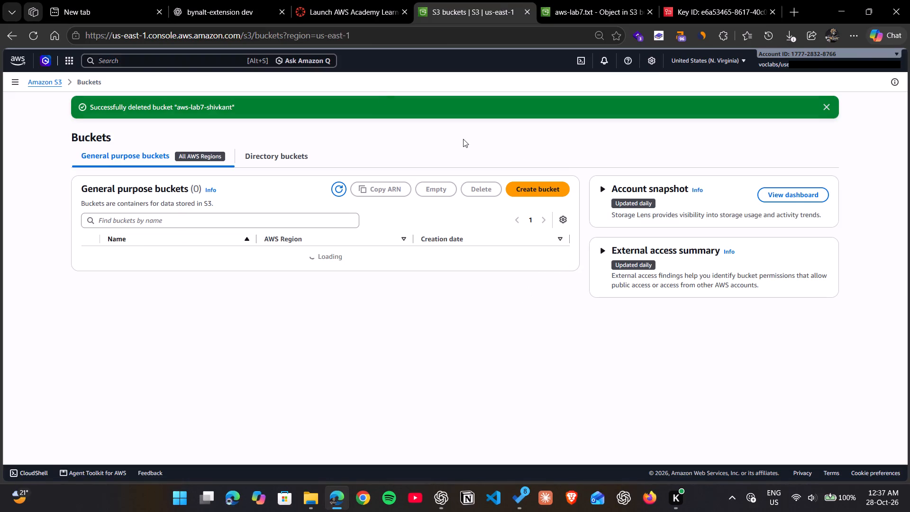
Close the two S3 console browser tabs for the bucket list and the aws-lab7.txt object.
click(525, 9)
click(525, 9)
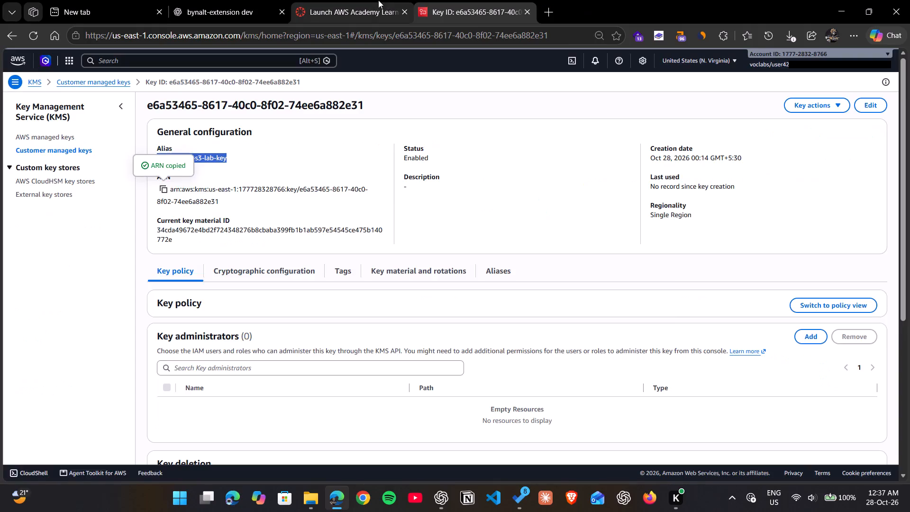
Disable the customer managed KMS key alias/secure-s3-lab-key, giving the required confirmation.
click(378, 0)
click(510, 8)
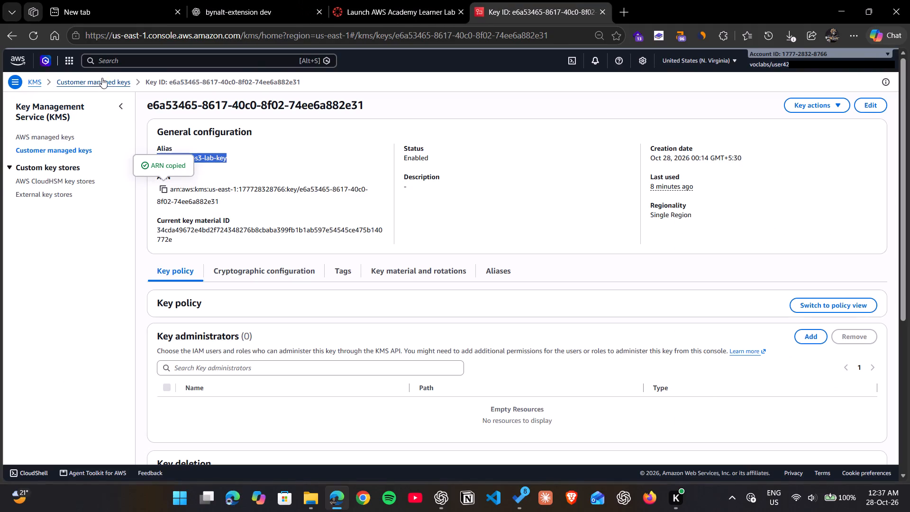
click(104, 78)
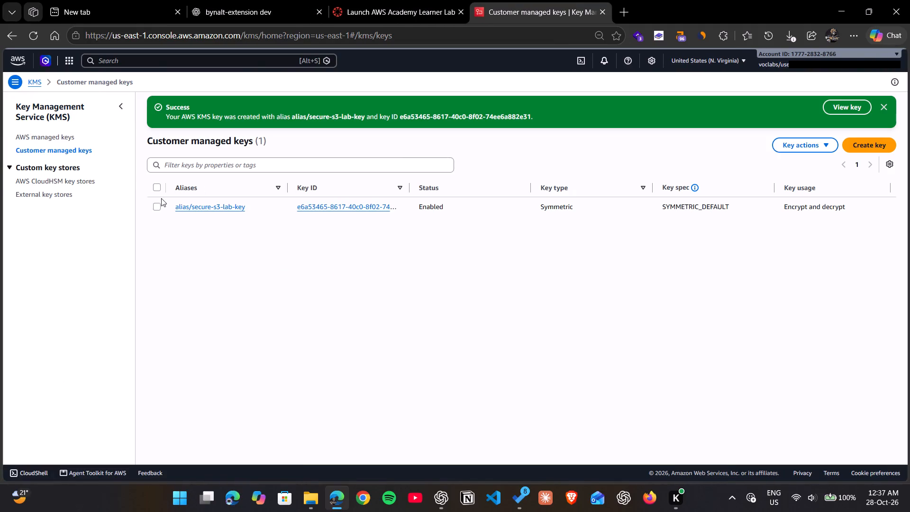
click(157, 204)
click(786, 147)
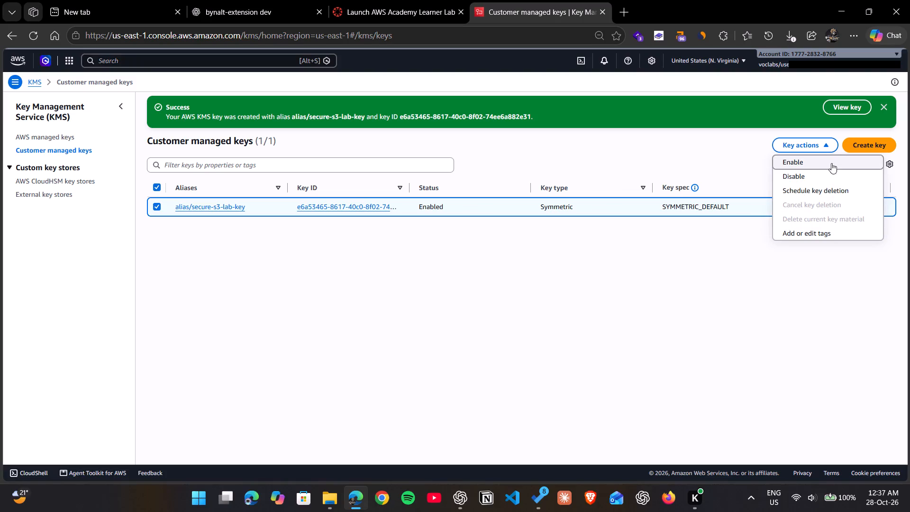
click(697, 268)
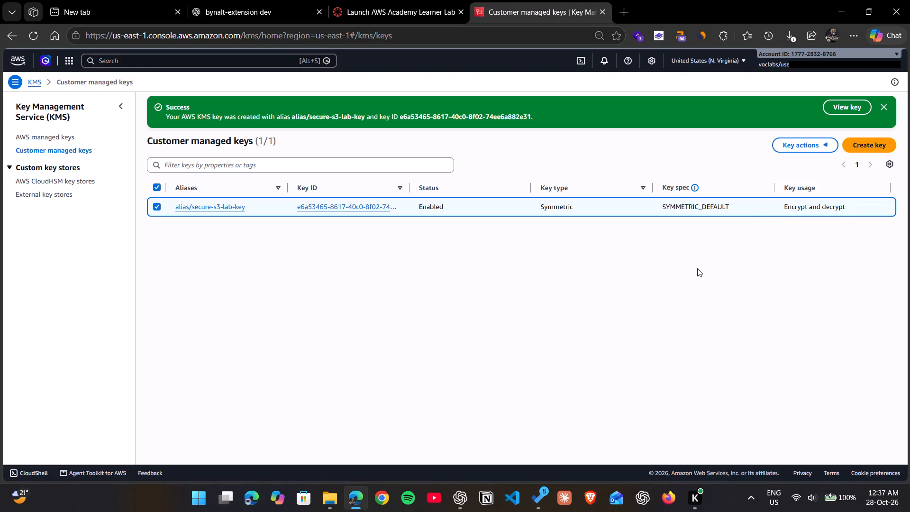
click(823, 150)
click(800, 174)
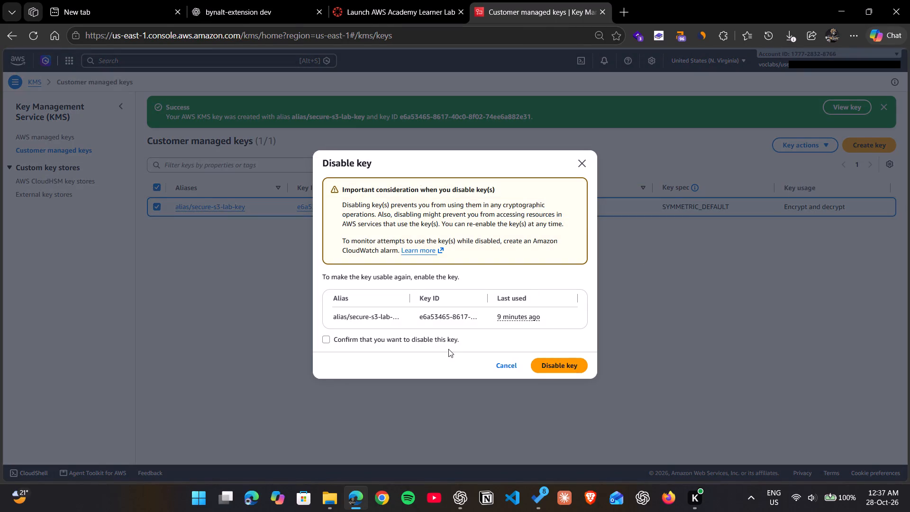
click(442, 340)
click(555, 362)
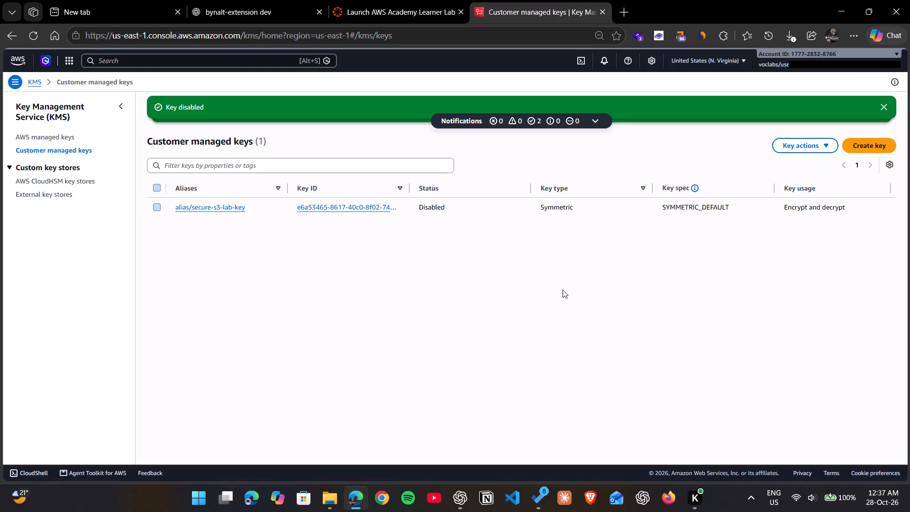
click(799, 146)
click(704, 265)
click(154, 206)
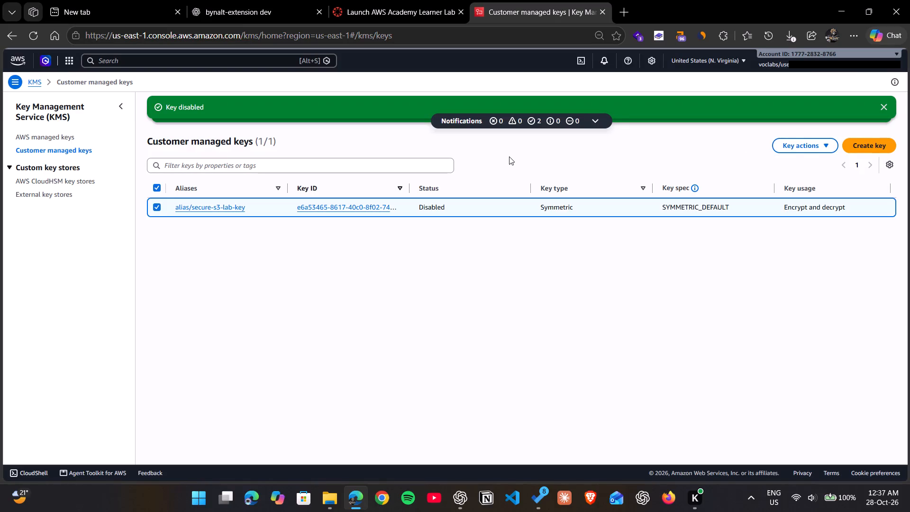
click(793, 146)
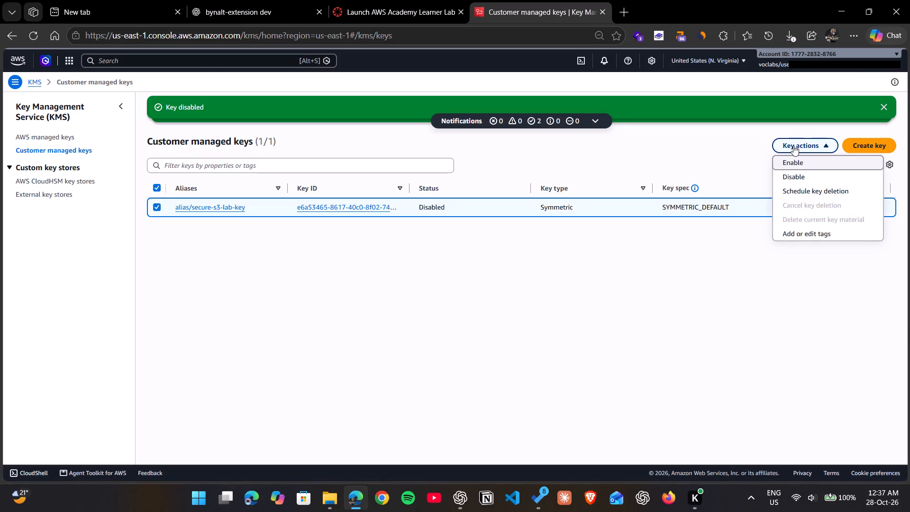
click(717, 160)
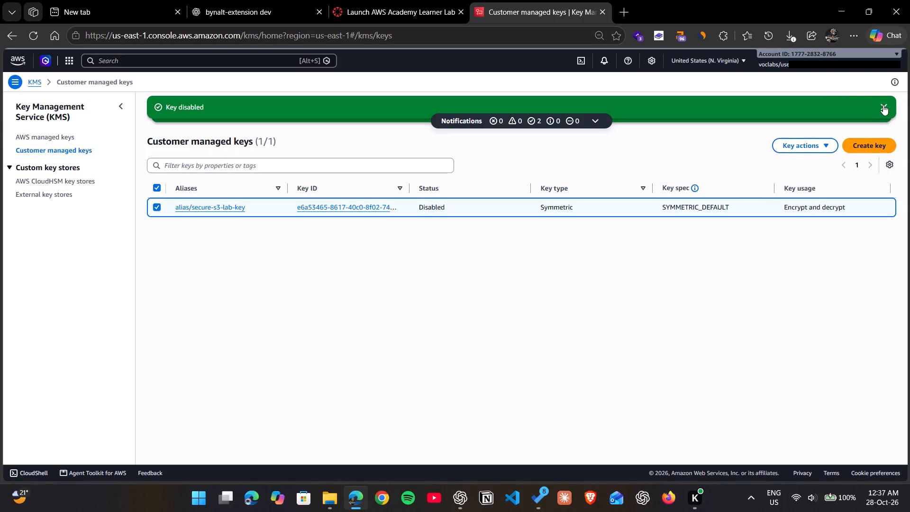
Dismiss the KMS notifications and close the Customer managed keys browser tab.
click(884, 105)
click(884, 105)
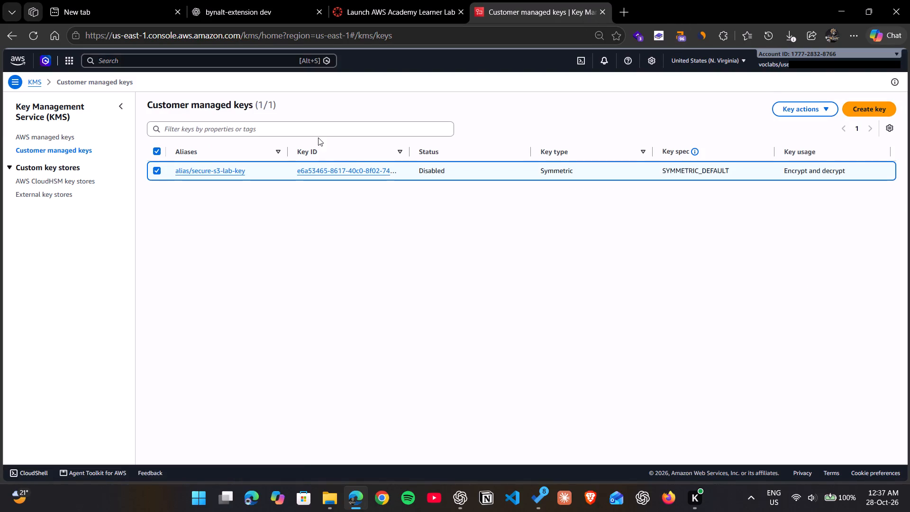
click(601, 15)
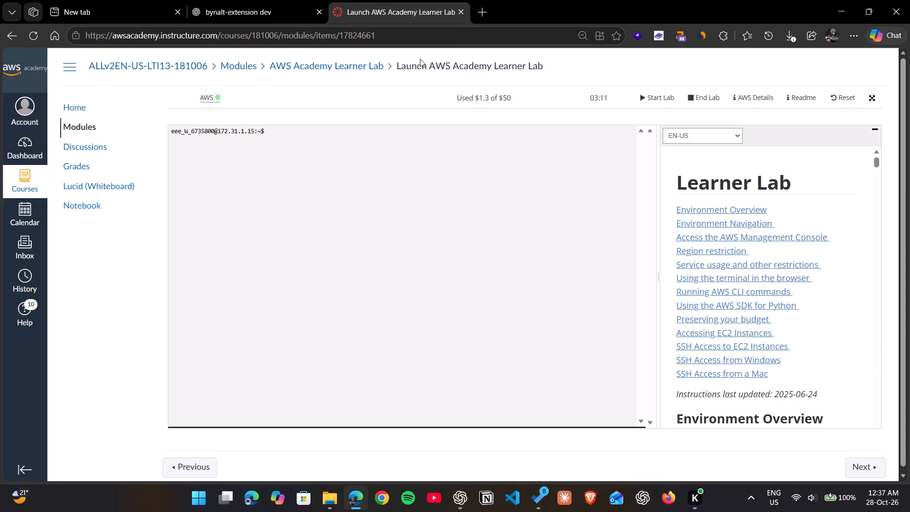
Reset the AWS Academy Learner Lab work area, confirming the permanent deletion of its resources and data.
click(830, 95)
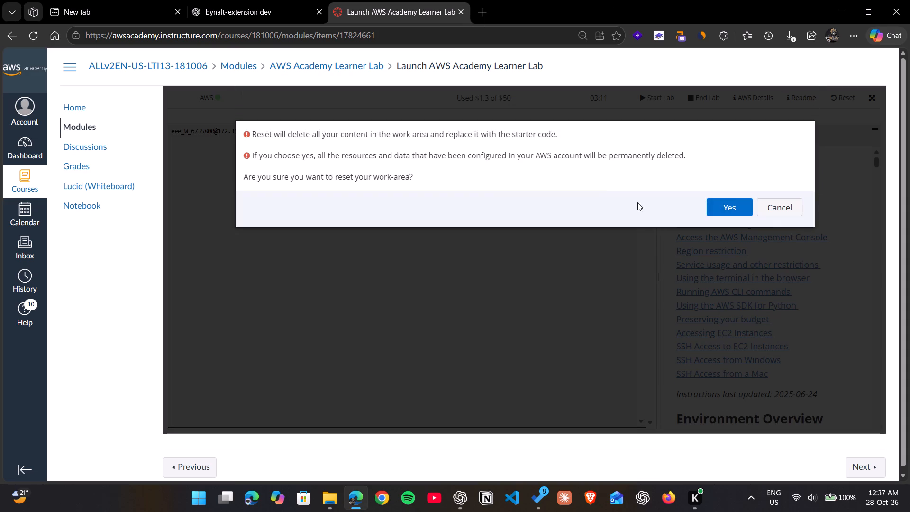
click(727, 212)
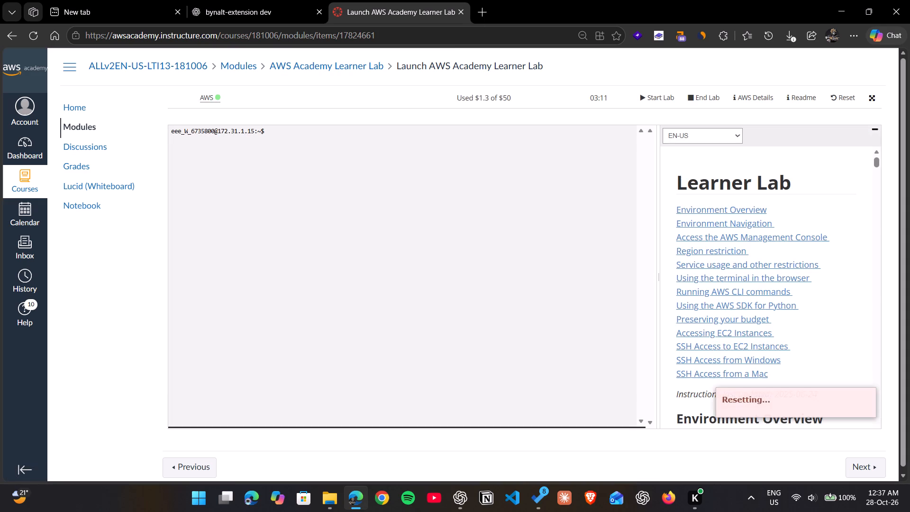
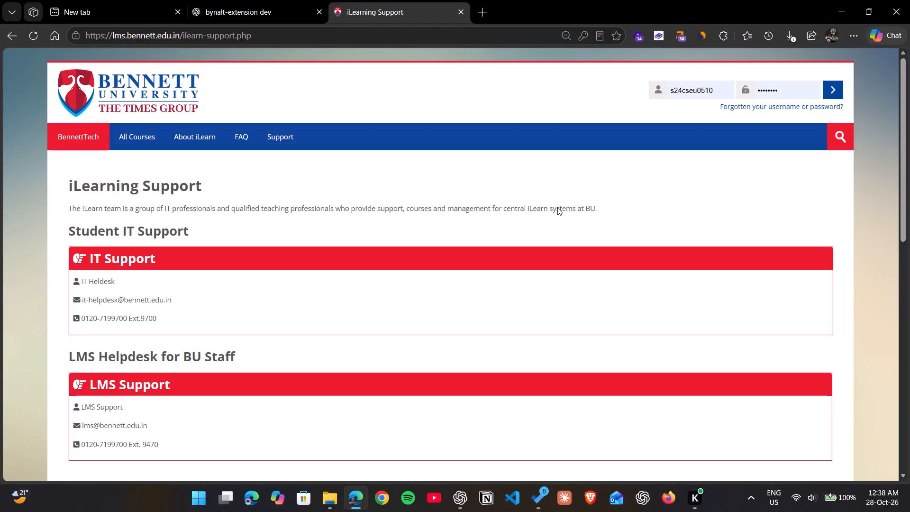
Log in to the Bennett University LMS with the filled-in student credentials.
click(842, 91)
scroll(611, 220, down, 5)
scroll(611, 220, up, 7)
scroll(611, 220, down, 7)
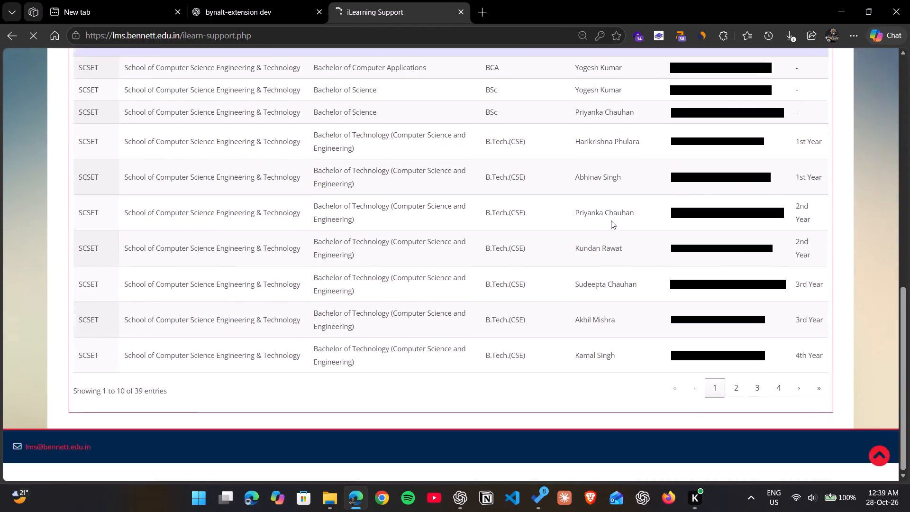
scroll(611, 220, up, 13)
scroll(611, 220, down, 13)
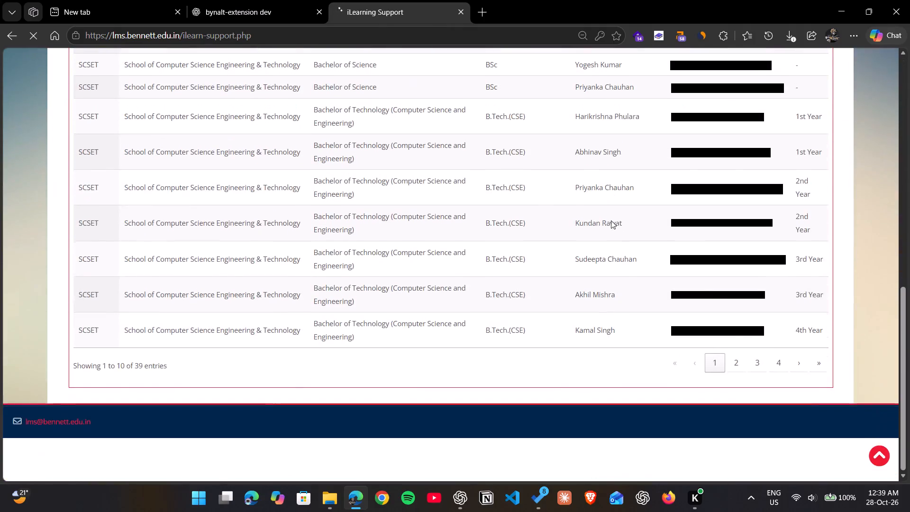
double_click(605, 266)
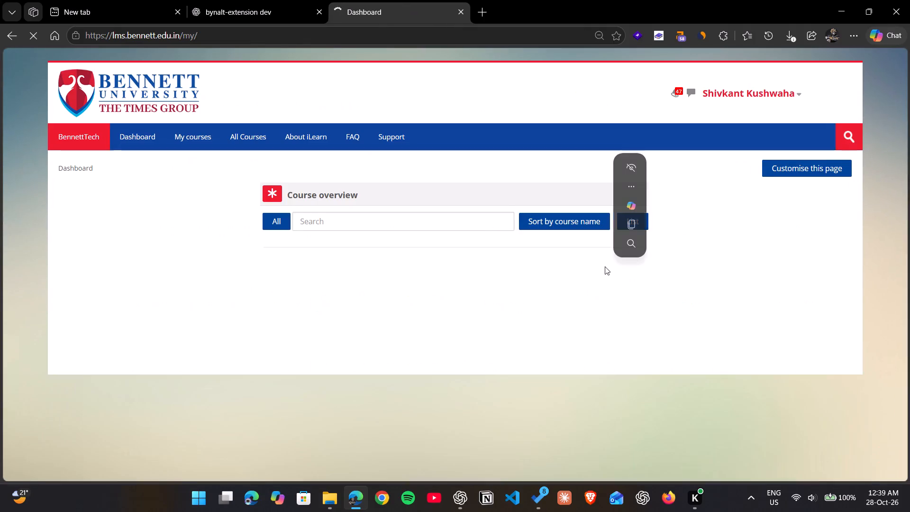
click(580, 98)
Open the CSET358 Cloud Infrastructure and Services Practical 7 assignment from the dashboard timeline.
scroll(567, 251, up, 1)
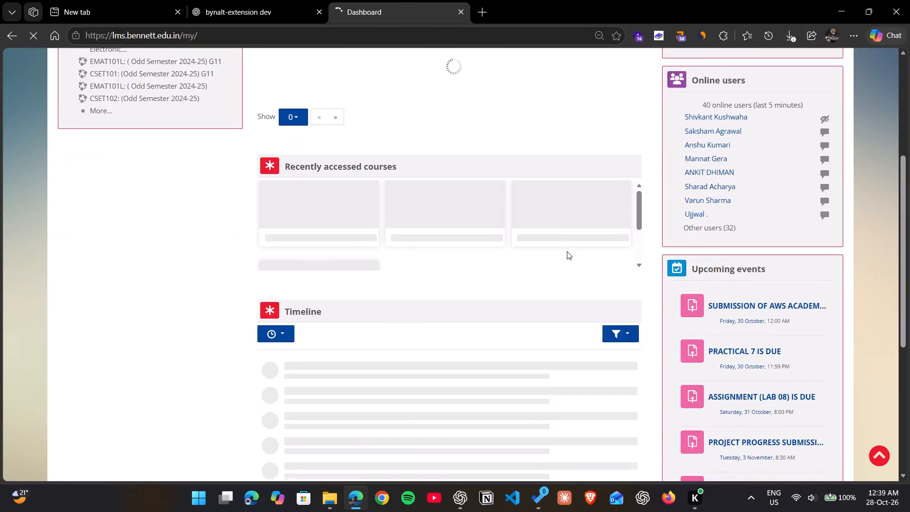
scroll(567, 251, up, 1)
scroll(567, 251, down, 5)
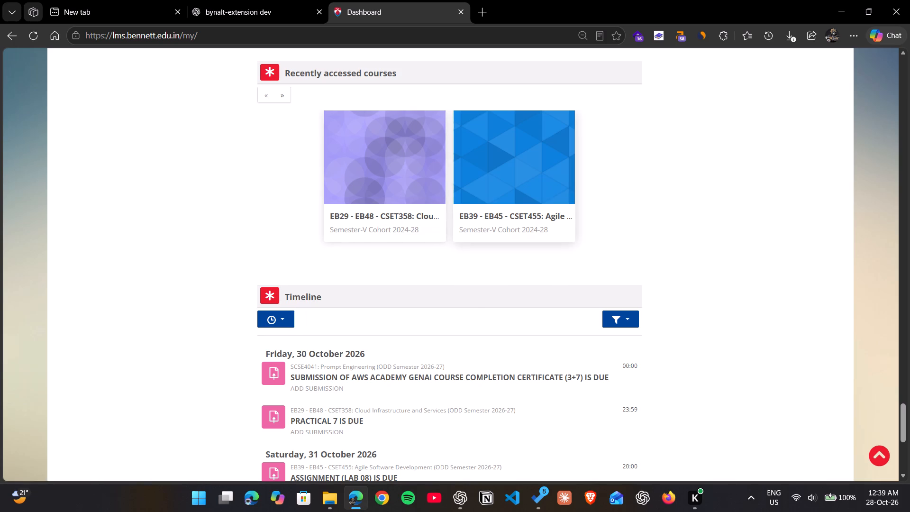
scroll(472, 303, up, 4)
scroll(472, 303, down, 2)
scroll(471, 308, up, 2)
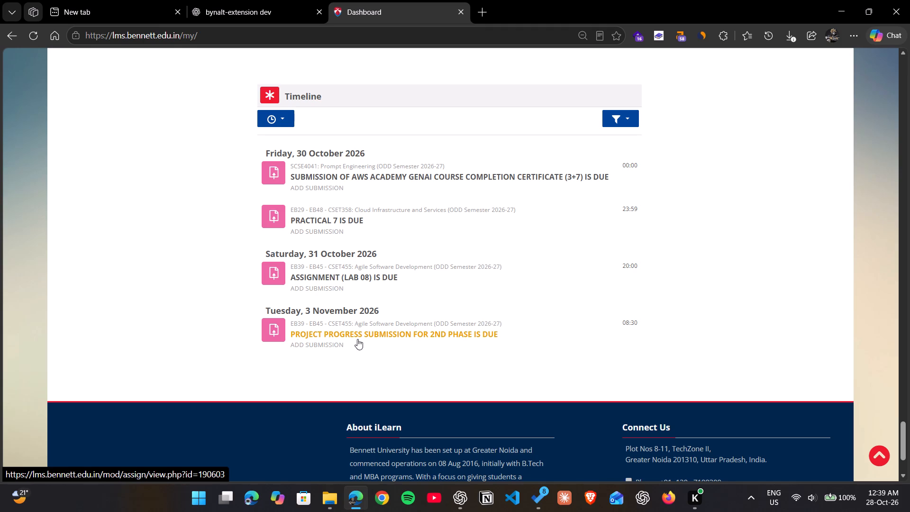
scroll(350, 221, up, 1)
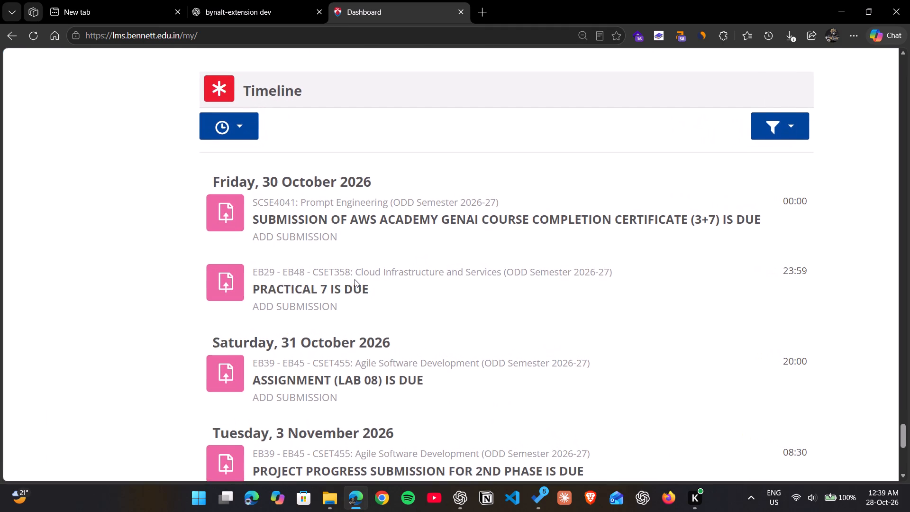
click(354, 293)
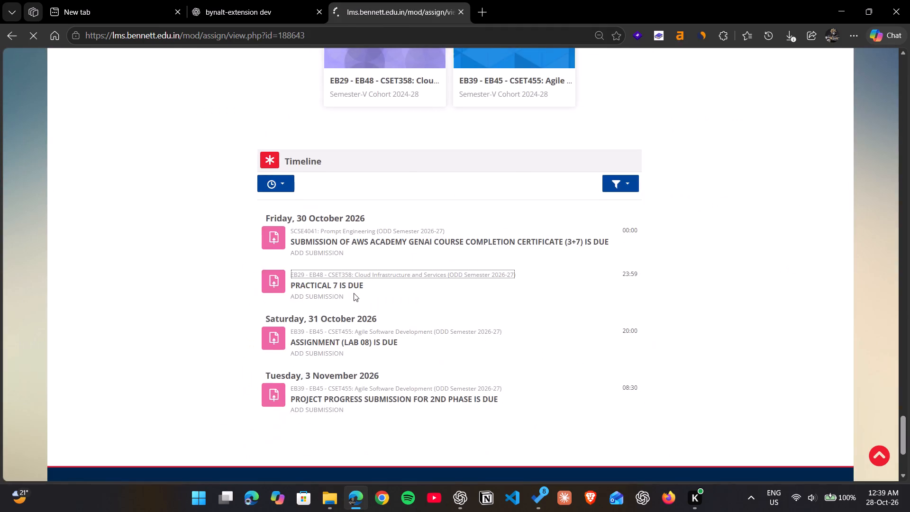
Add a submission to Practical 7 with the LAB07_SEM5 Word report from the Cloud Infra_Lab folder, and save it.
scroll(415, 340, down, 1)
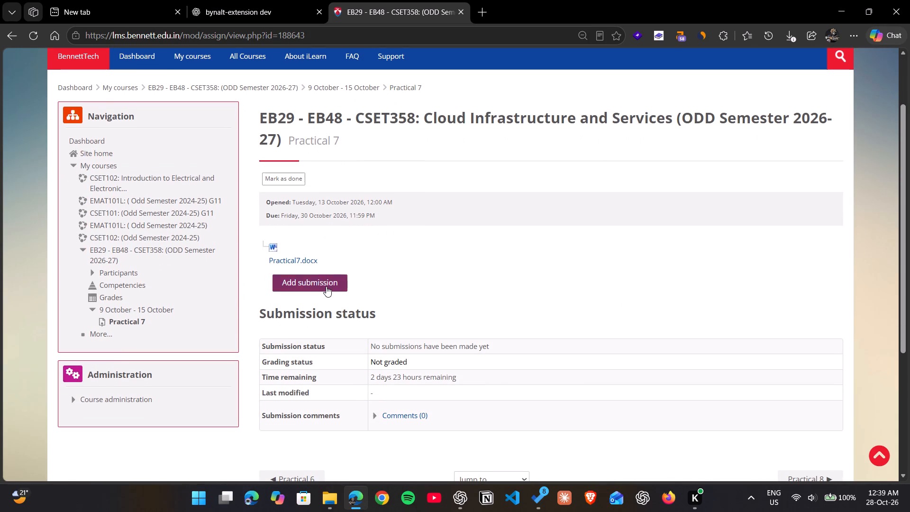
click(326, 286)
scroll(401, 400, down, 1)
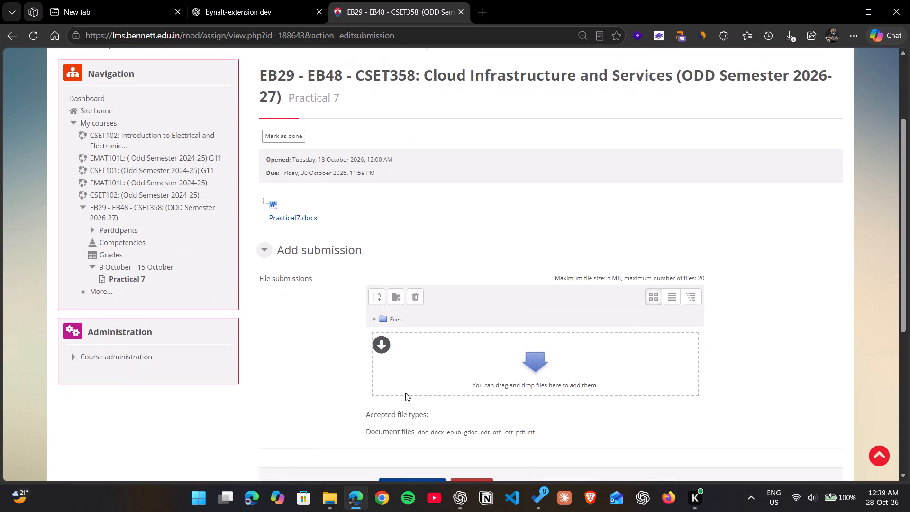
click(378, 296)
click(399, 192)
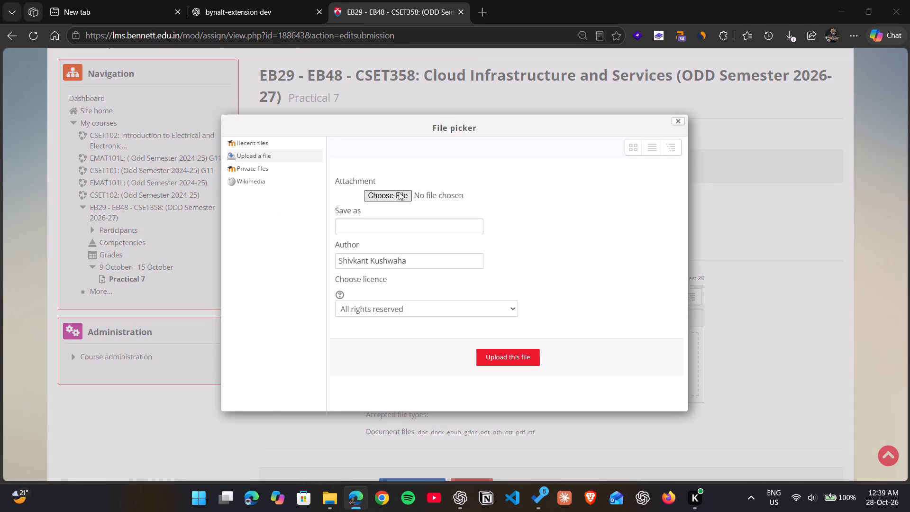
double_click(173, 193)
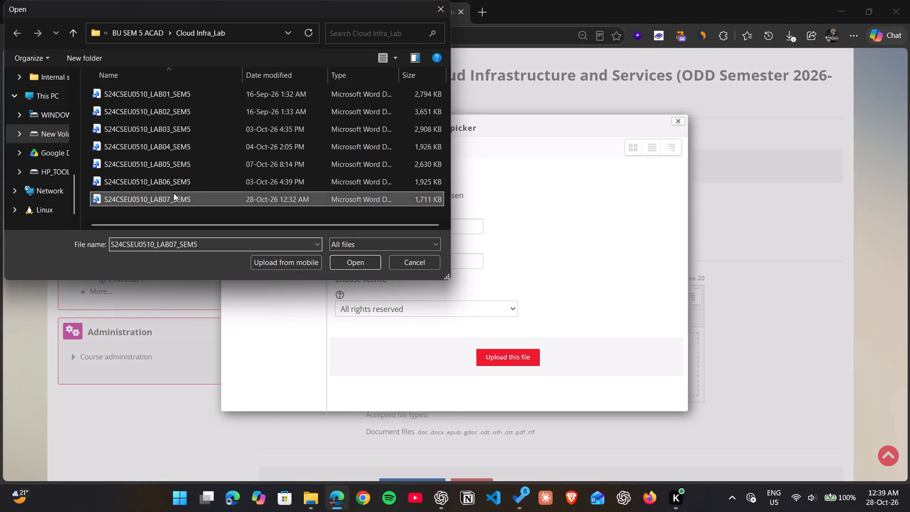
click(491, 366)
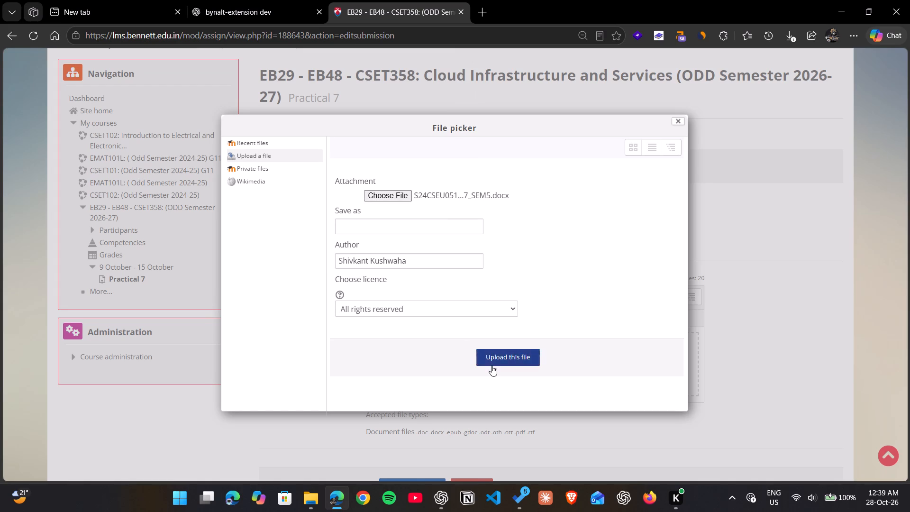
click(491, 366)
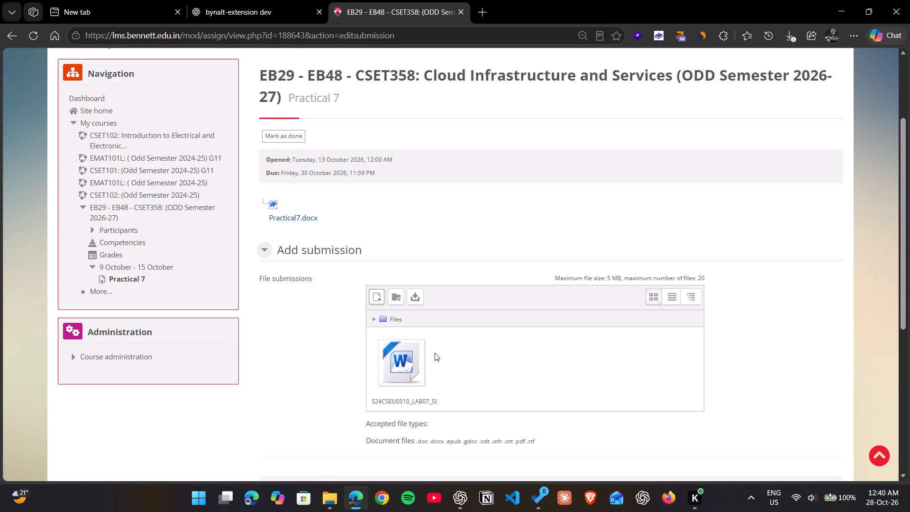
scroll(435, 353, down, 3)
click(420, 358)
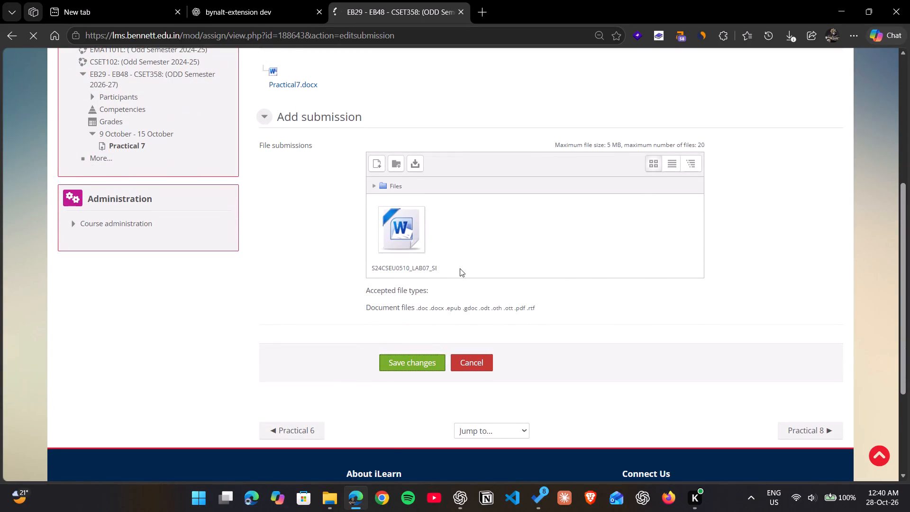
Submit the Practical 7 assignment for grading and confirm the submission.
scroll(460, 268, down, 1)
click(343, 276)
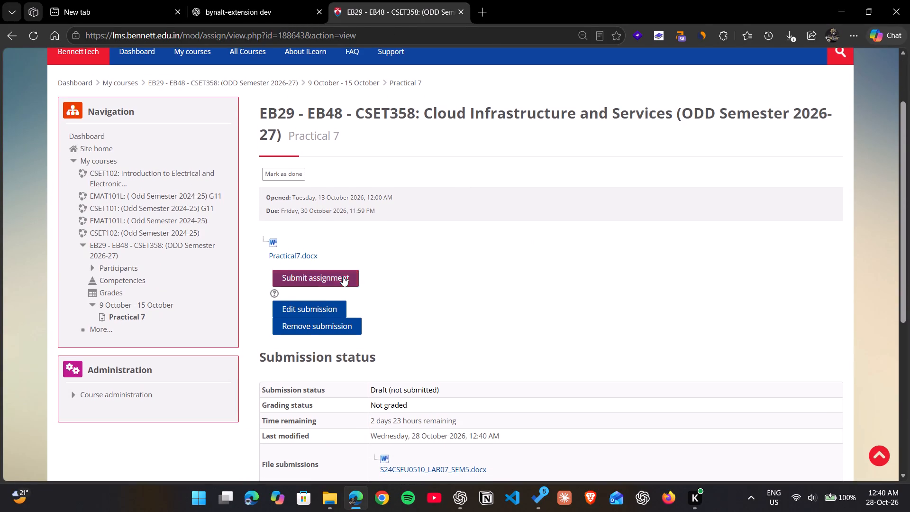
scroll(427, 277, down, 3)
click(398, 418)
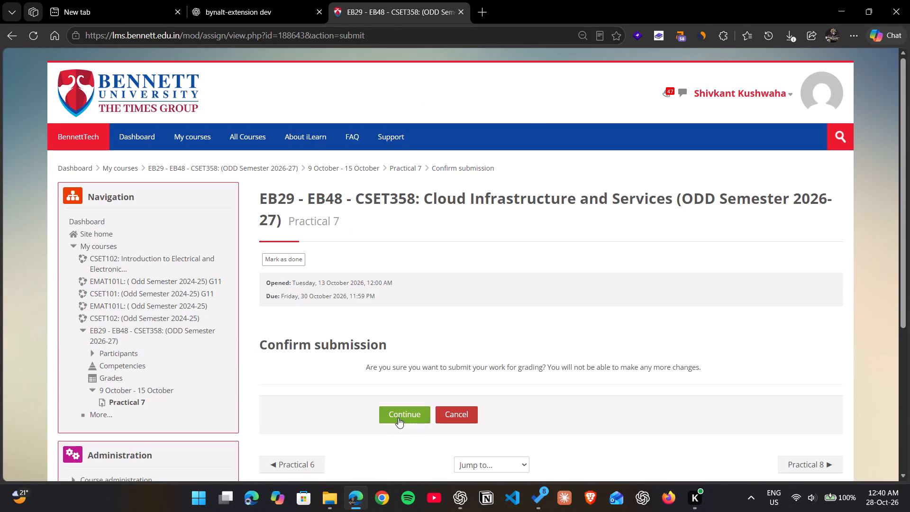
Check the submission status and the attached file on the Practical 7 assignment page.
scroll(434, 276, down, 2)
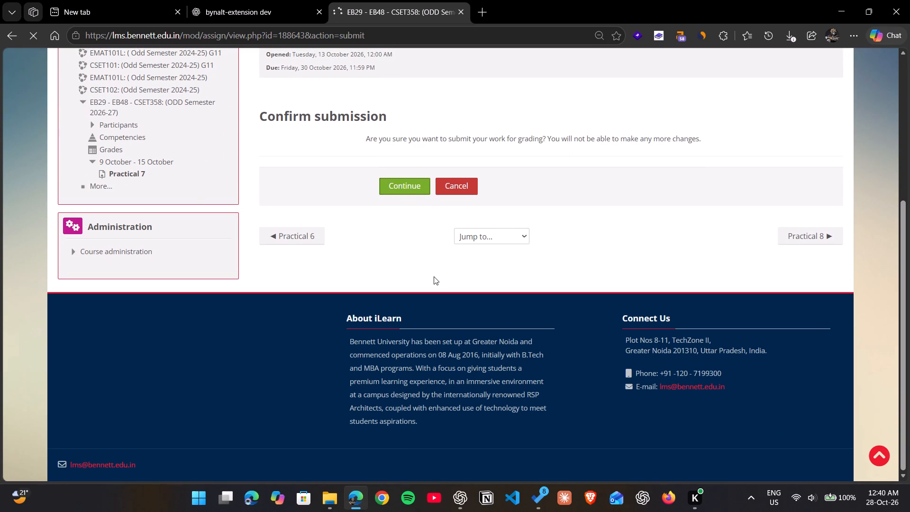
scroll(434, 276, down, 1)
scroll(434, 276, up, 6)
scroll(434, 276, down, 4)
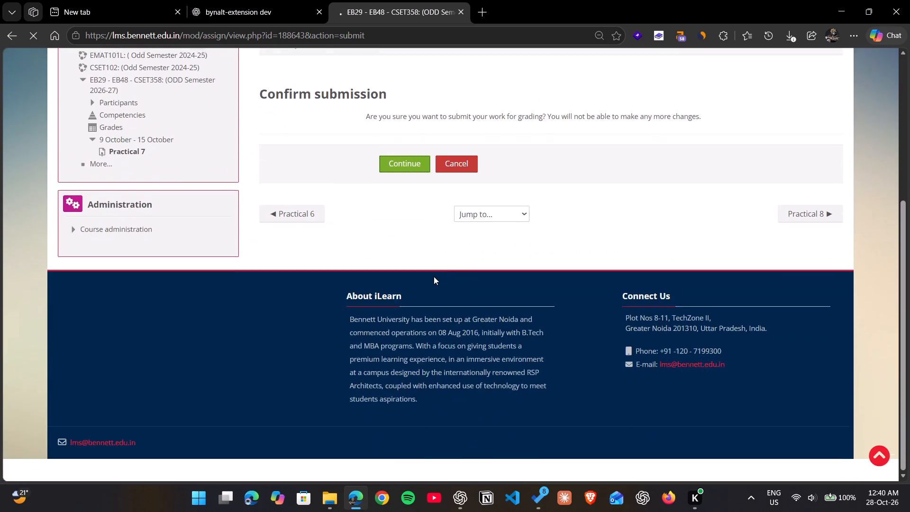
scroll(434, 276, up, 6)
scroll(434, 276, down, 5)
scroll(434, 276, up, 6)
scroll(434, 276, down, 2)
scroll(434, 276, up, 8)
scroll(434, 276, down, 4)
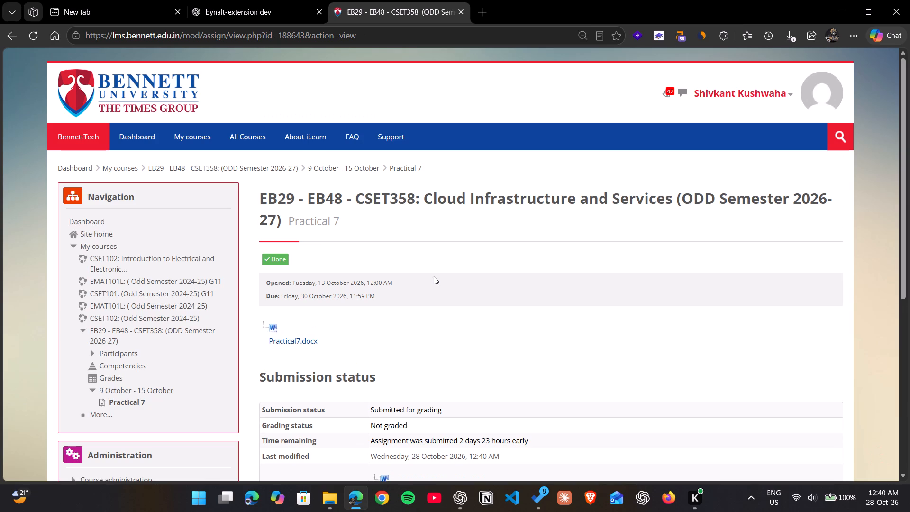
scroll(437, 260, down, 1)
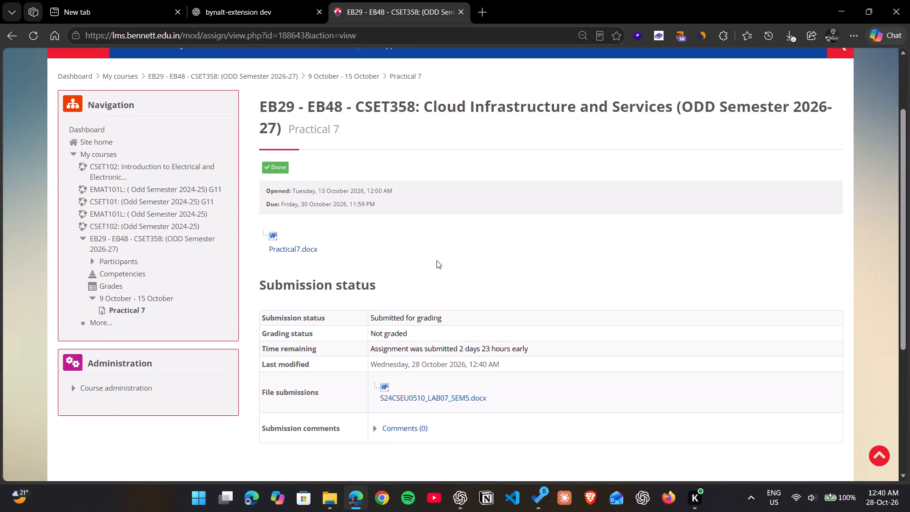